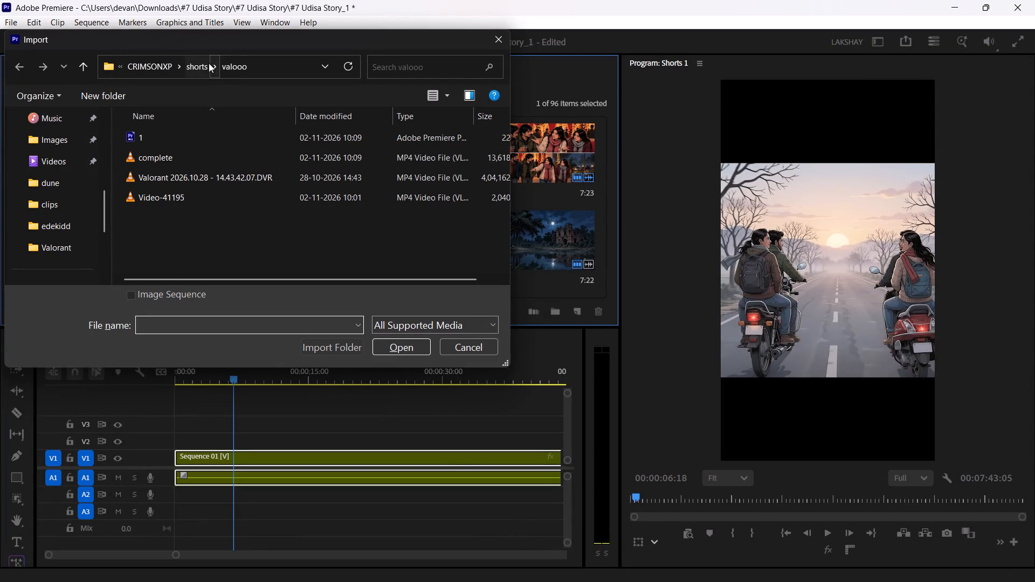
Import the parchment texture PhotoshopExtension_Image (12) from the Downloads folder into the project.
{"action": "left_click_drag", "start_coordinate": [105, 211], "coordinate": [98, 171]}
{"action": "left_click", "coordinate": [43, 211]}
{"action": "left_click", "coordinate": [165, 151]}
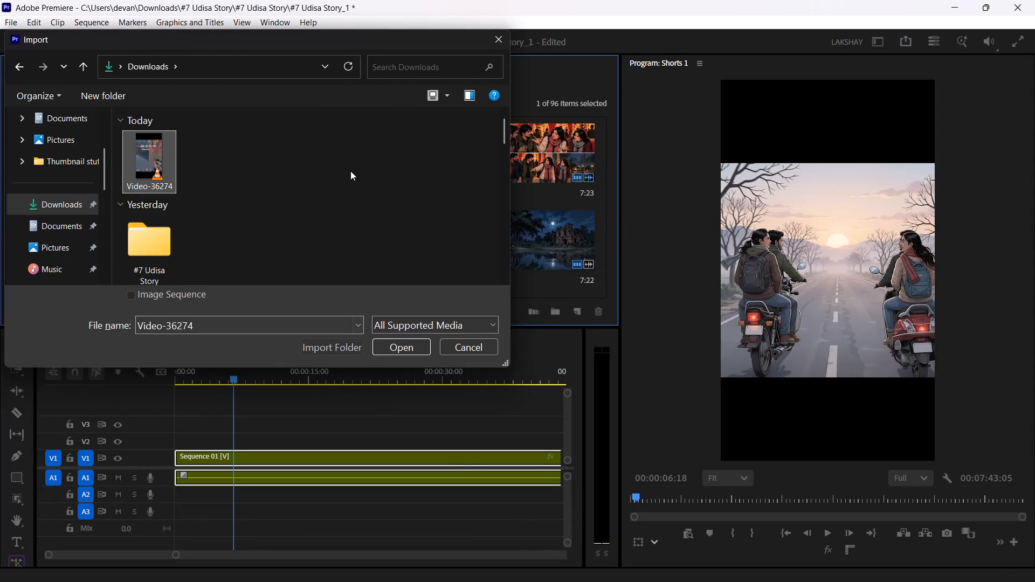
{"action": "middle_click", "coordinate": [350, 171]}
{"action": "left_click_drag", "start_coordinate": [504, 129], "coordinate": [491, 169]}
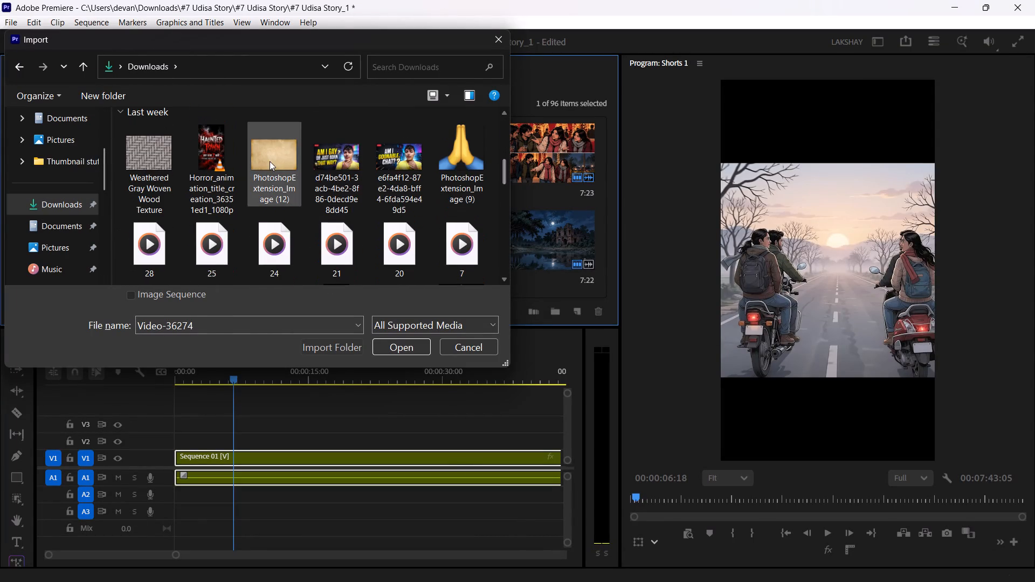
{"action": "left_click", "coordinate": [270, 161]}
{"action": "left_click", "coordinate": [387, 347]}
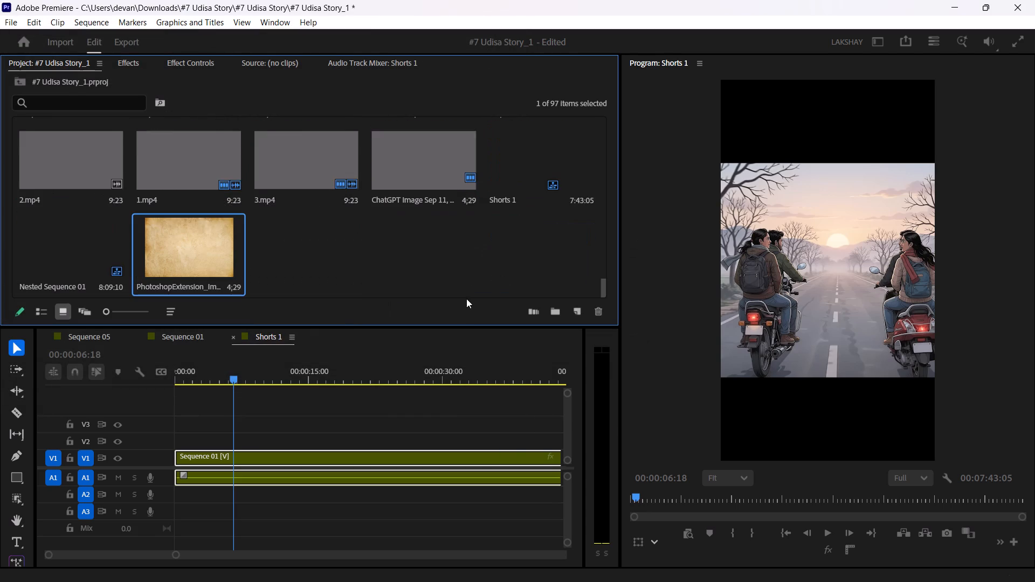
Place the parchment image at the start of V2 and move the Sequence 01 video clip up to V3.
{"action": "left_click_drag", "start_coordinate": [168, 231], "coordinate": [182, 446]}
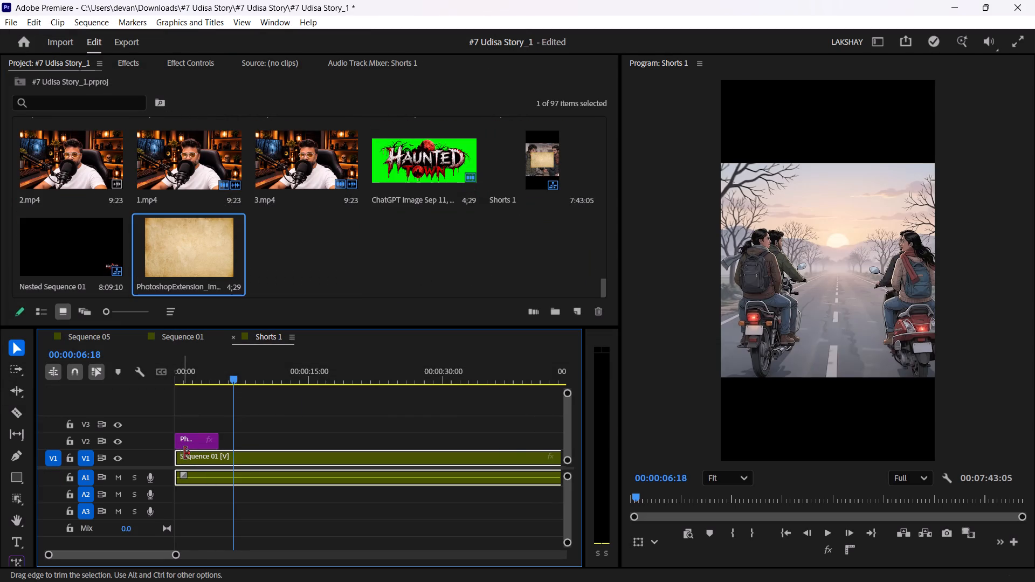
{"action": "left_click_drag", "start_coordinate": [199, 458], "coordinate": [202, 427]}
{"action": "left_click", "coordinate": [303, 447]}
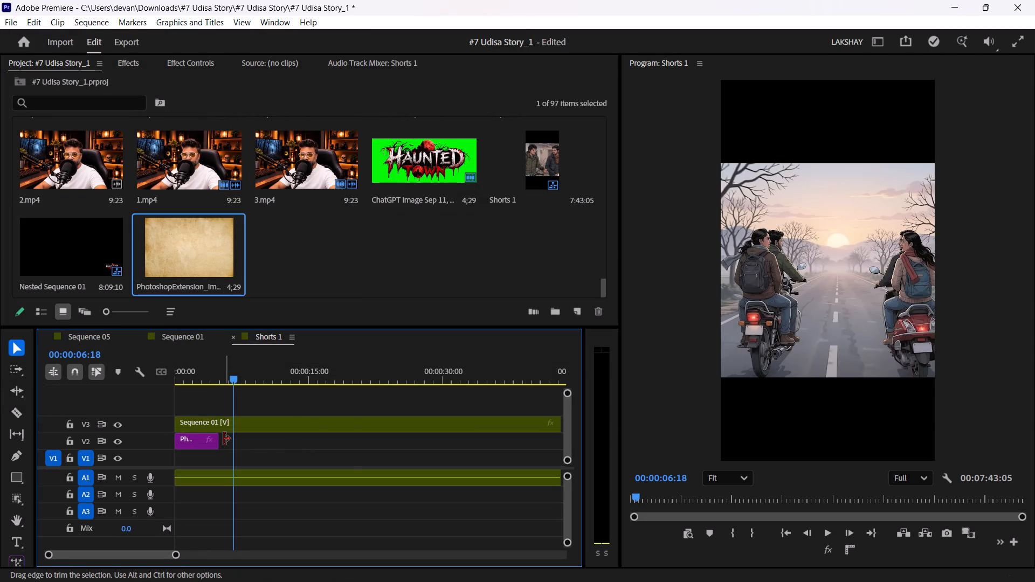
Extend the end of the parchment clip on V2 so it runs for several minutes beneath Sequence 01.
{"action": "left_click_drag", "start_coordinate": [224, 439], "coordinate": [638, 460]}
{"action": "left_click_drag", "start_coordinate": [357, 377], "coordinate": [0, 372]}
Set the parchment clip's Scale to 396 so it fills the vertical frame.
{"action": "left_click", "coordinate": [227, 437]}
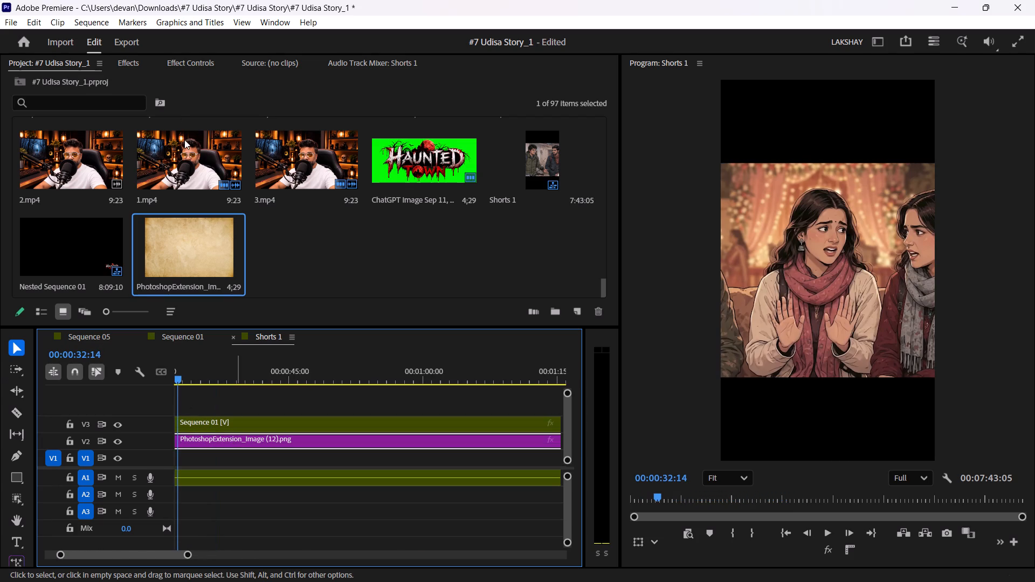
{"action": "left_click", "coordinate": [177, 64]}
{"action": "left_click_drag", "start_coordinate": [246, 161], "coordinate": [417, 161]}
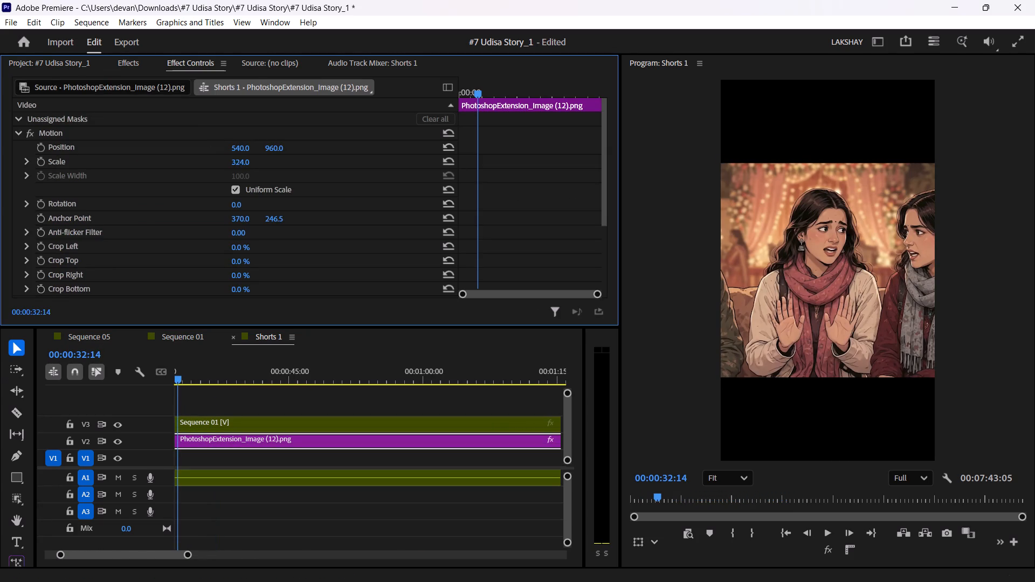
{"action": "left_click_drag", "start_coordinate": [417, 161], "coordinate": [433, 180]}
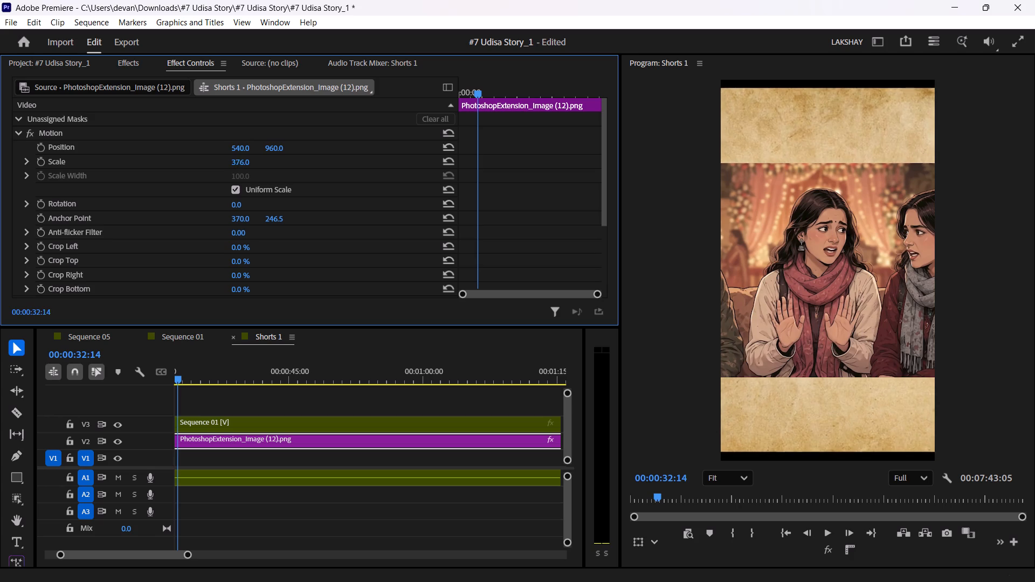
{"action": "left_click_drag", "start_coordinate": [433, 180], "coordinate": [443, 179]}
Play and scrub through Shorts 1 to check the video over the parchment background and how far the clips extend.
{"action": "key", "text": "space"}
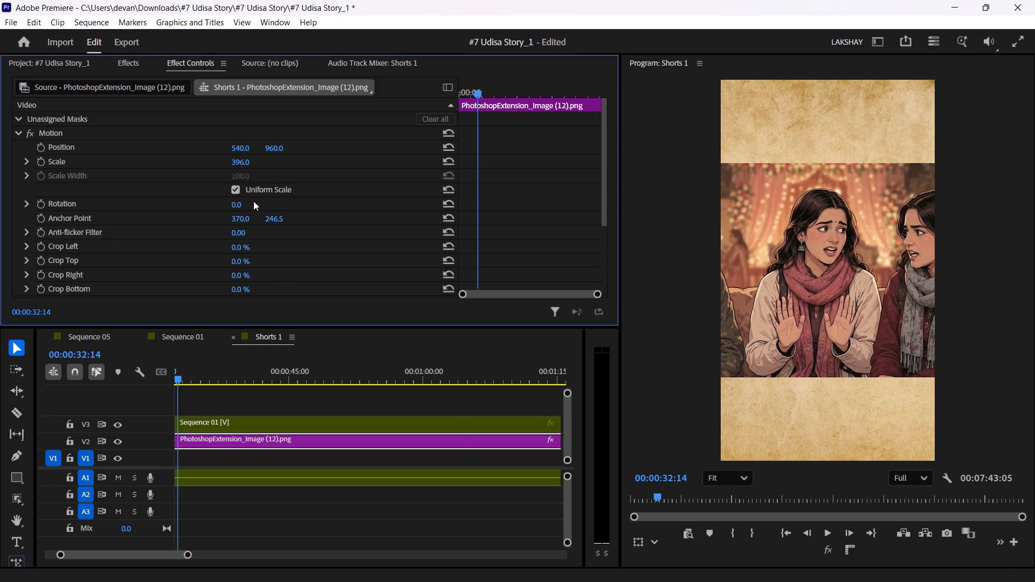
{"action": "key", "text": "space"}
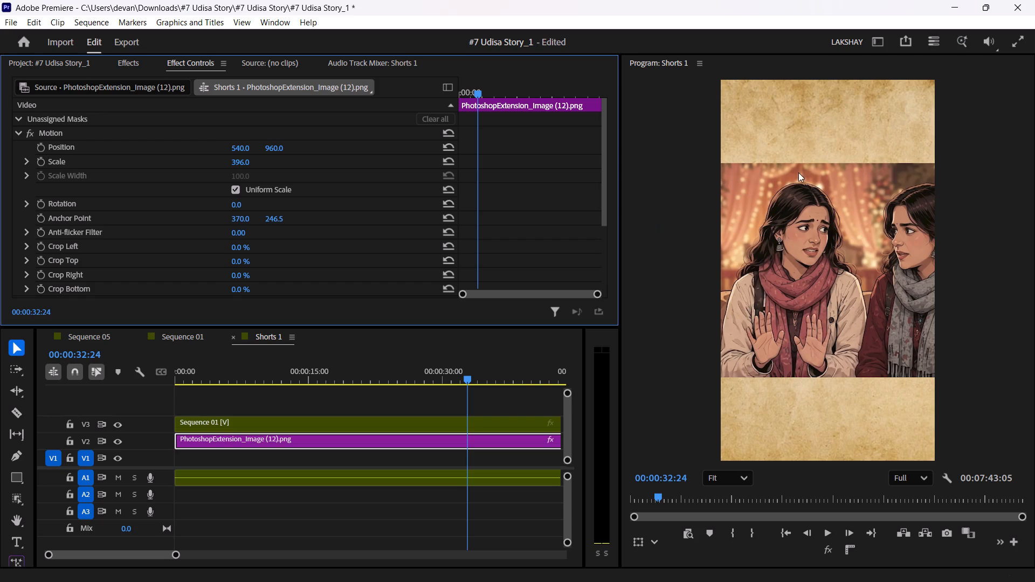
{"action": "left_click_drag", "start_coordinate": [175, 555], "coordinate": [301, 548]}
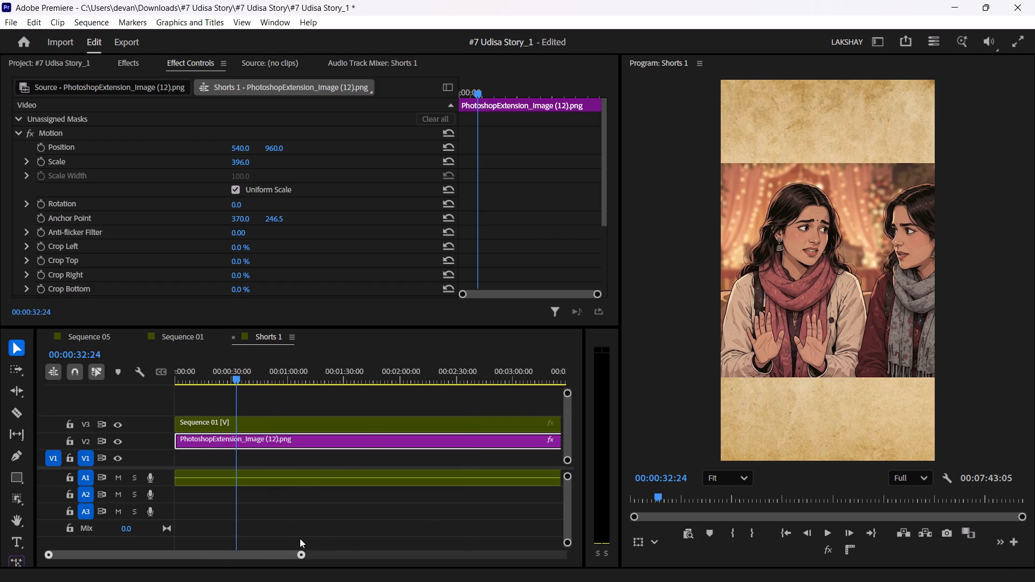
{"action": "left_click_drag", "start_coordinate": [215, 378], "coordinate": [167, 385]}
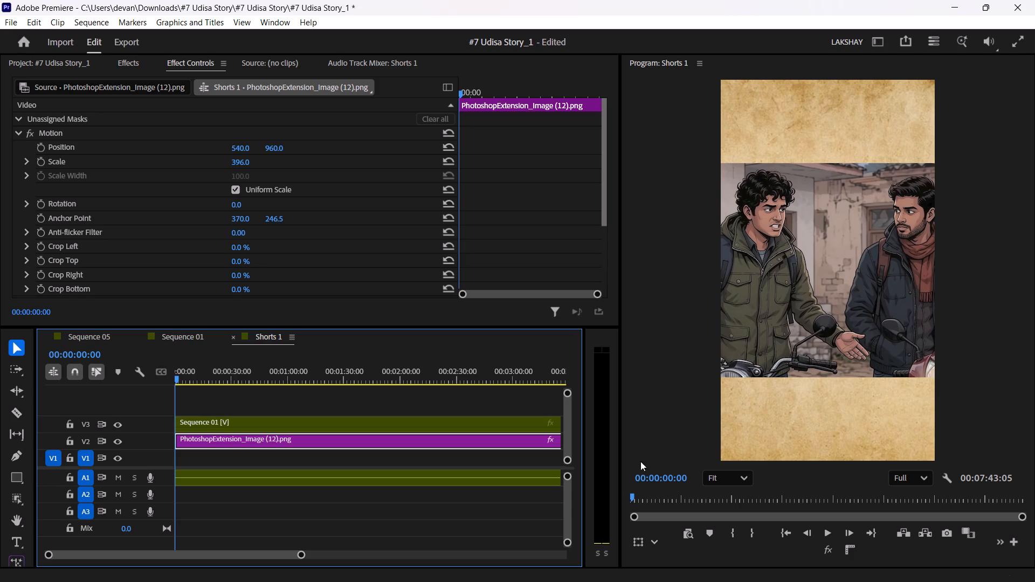
{"action": "left_click_drag", "start_coordinate": [259, 378], "coordinate": [350, 382]}
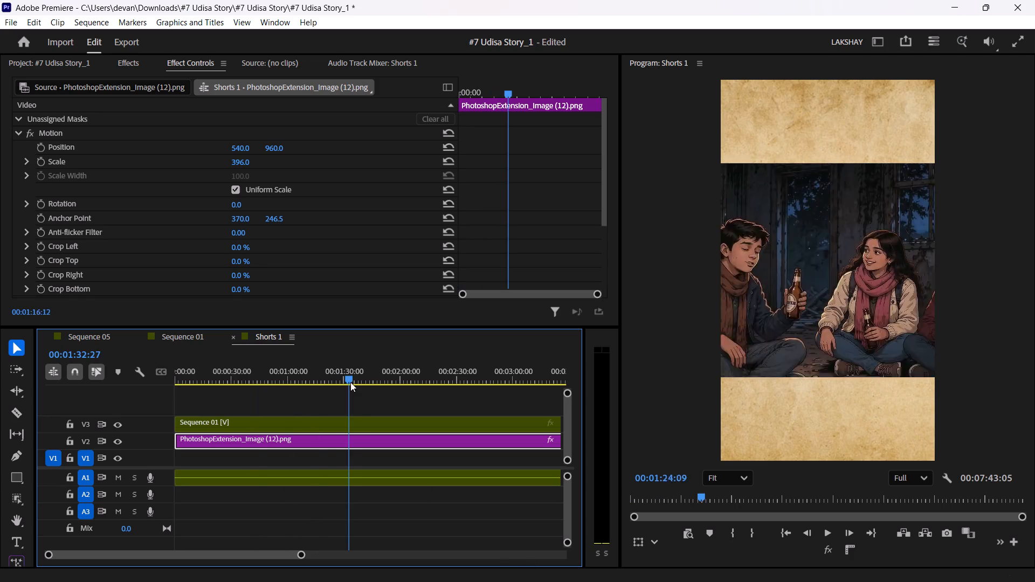
{"action": "left_click_drag", "start_coordinate": [350, 382], "coordinate": [375, 383]}
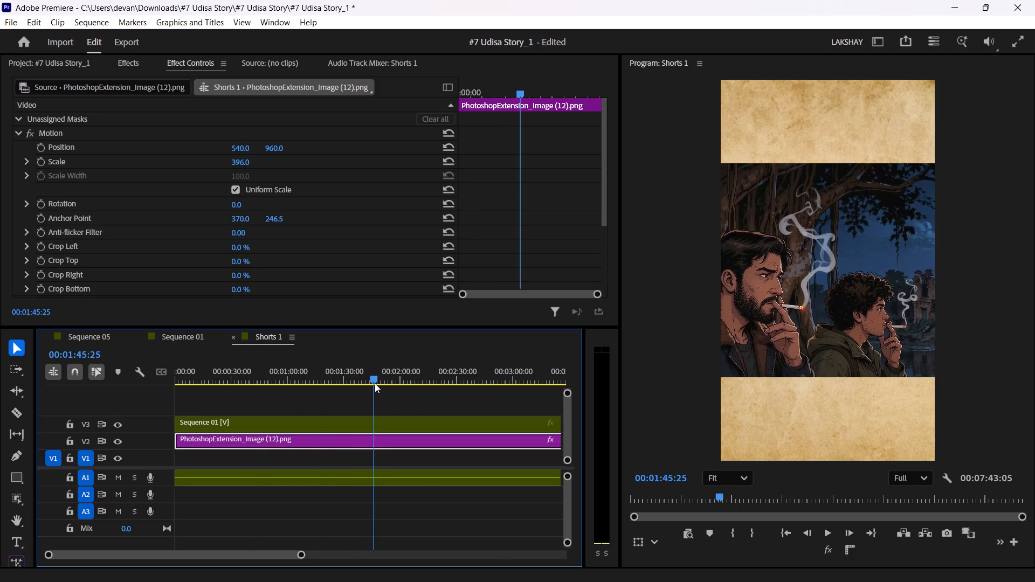
{"action": "left_click_drag", "start_coordinate": [375, 383], "coordinate": [401, 389]}
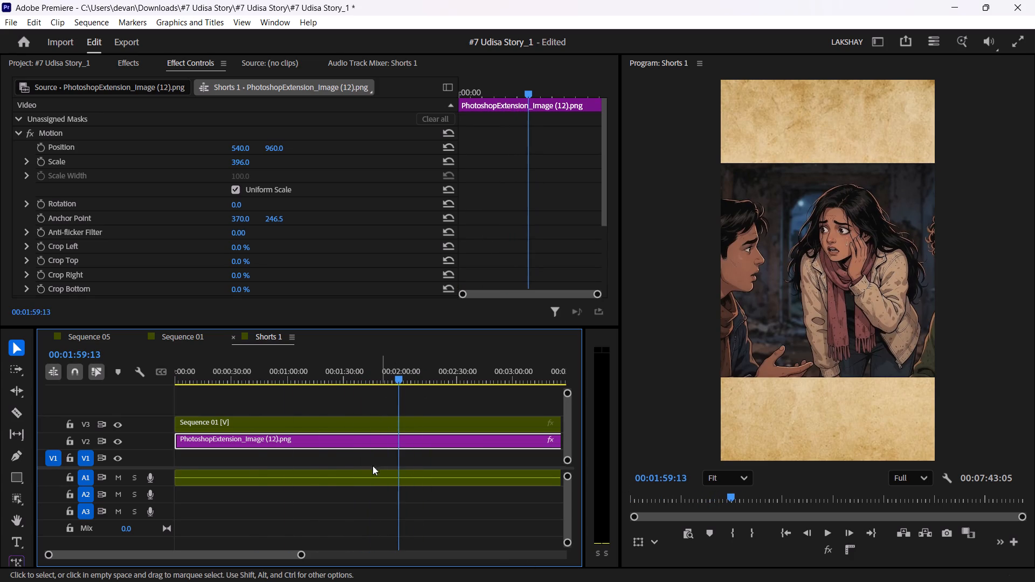
{"action": "left_click_drag", "start_coordinate": [298, 555], "coordinate": [109, 552]}
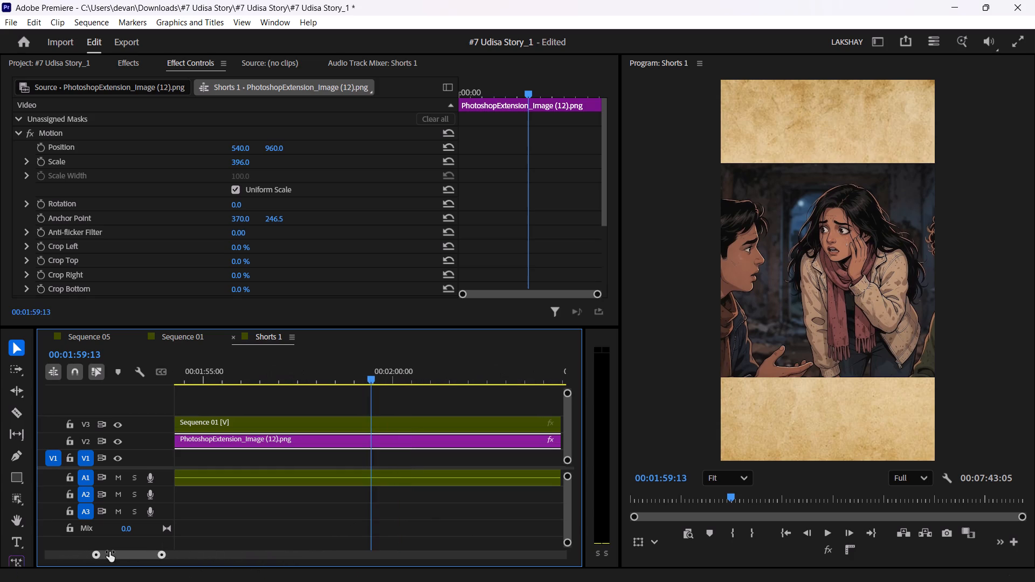
{"action": "left_click_drag", "start_coordinate": [109, 552], "coordinate": [260, 548]}
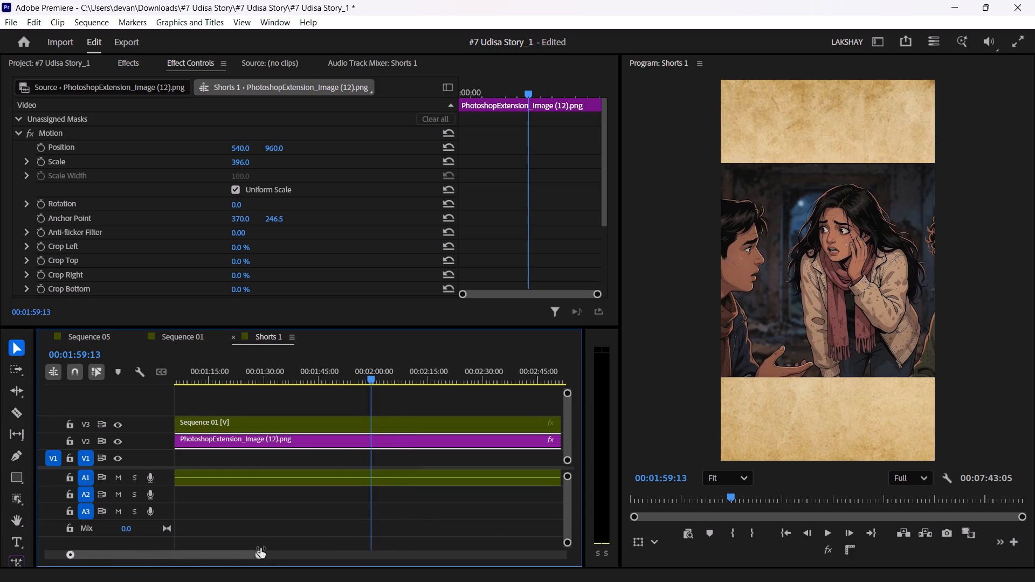
{"action": "left_click_drag", "start_coordinate": [260, 548], "coordinate": [434, 545]}
{"action": "left_click_drag", "start_coordinate": [244, 365], "coordinate": [138, 382]}
Add the green-screen HAUNTED TOWN logo at the start of V4 and extend it to the end of the parchment clip.
{"action": "left_click", "coordinate": [241, 397]}
{"action": "left_click", "coordinate": [31, 53]}
{"action": "left_click", "coordinate": [38, 65]}
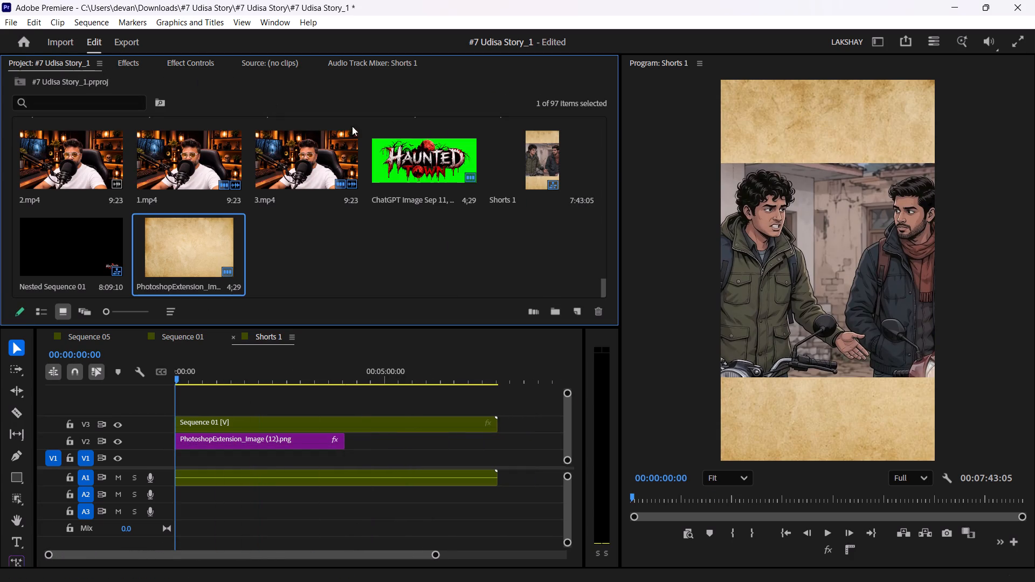
{"action": "left_click_drag", "start_coordinate": [603, 293], "coordinate": [605, 252]}
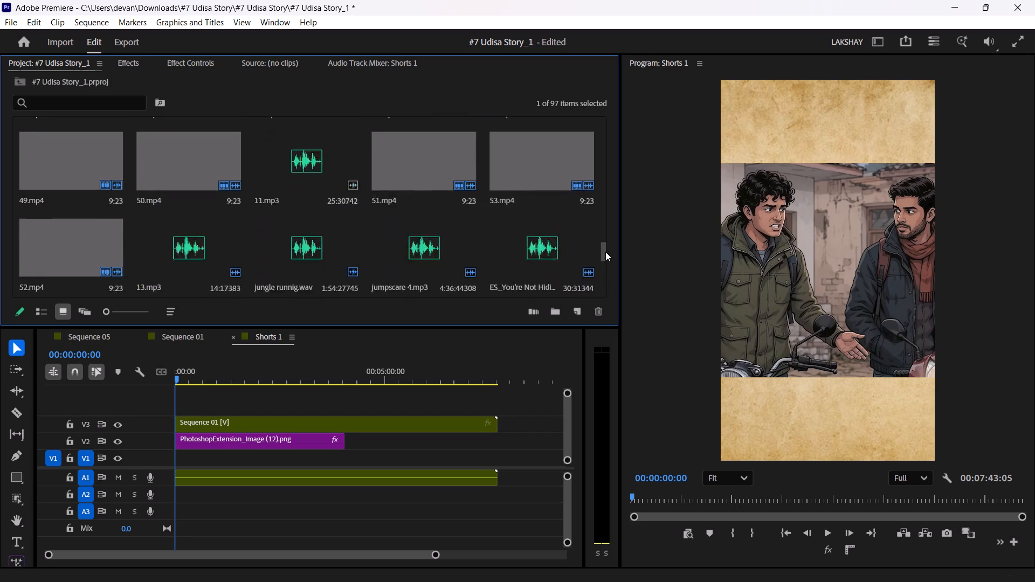
{"action": "left_click_drag", "start_coordinate": [605, 252], "coordinate": [588, 228]}
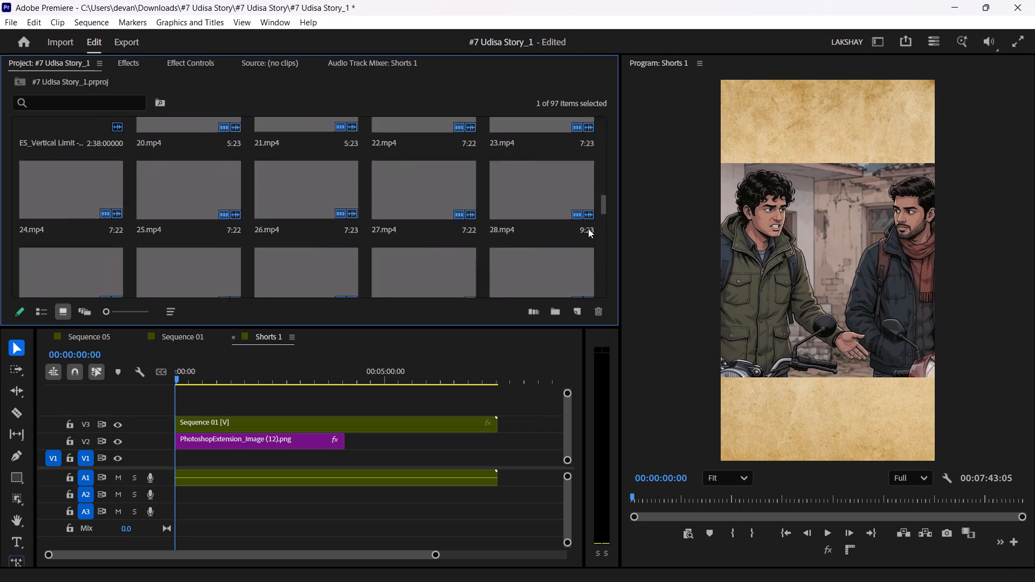
{"action": "left_click_drag", "start_coordinate": [588, 228], "coordinate": [570, 289]}
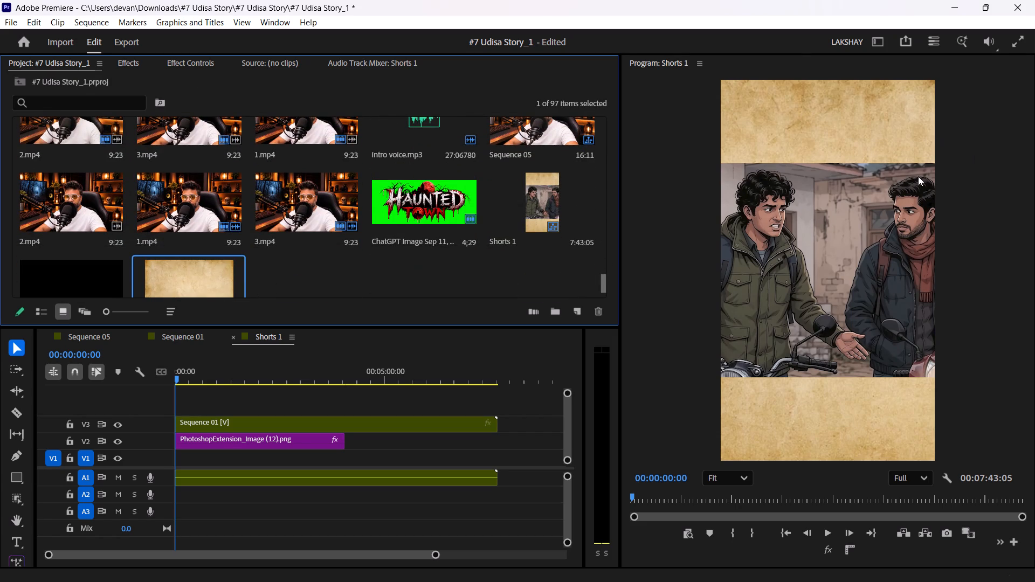
{"action": "left_click_drag", "start_coordinate": [426, 192], "coordinate": [498, 356]}
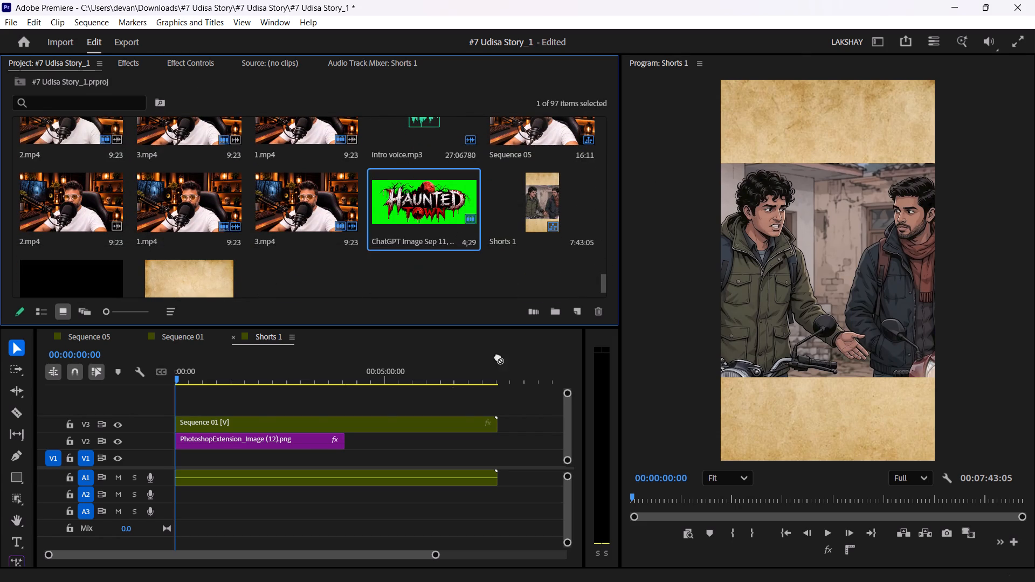
{"action": "left_click_drag", "start_coordinate": [498, 356], "coordinate": [169, 407]}
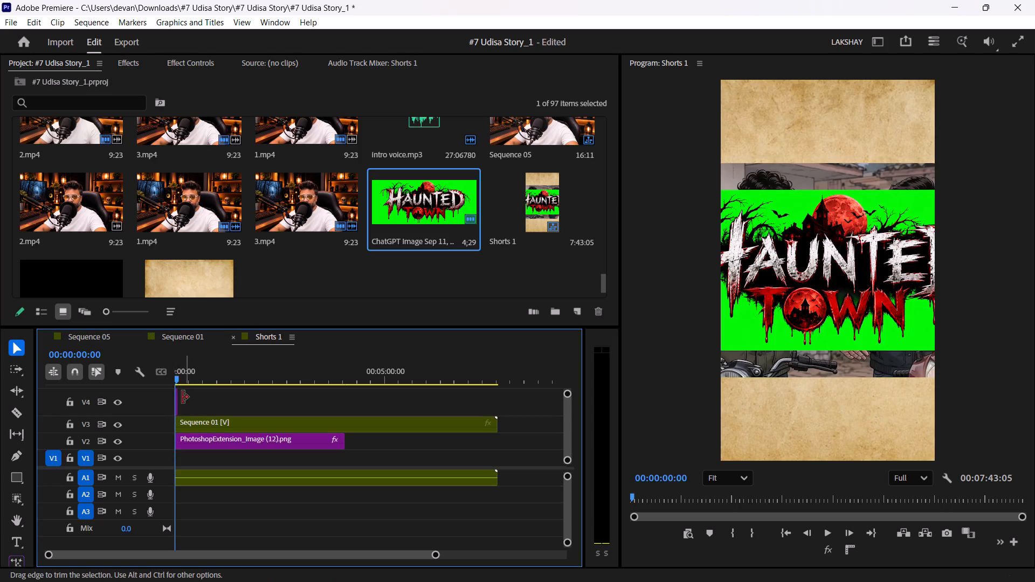
{"action": "left_click_drag", "start_coordinate": [180, 397], "coordinate": [350, 412]}
Find the Color Key effect and apply it to the HAUNTED TOWN logo clip on V4.
{"action": "left_click", "coordinate": [308, 413]}
{"action": "left_click", "coordinate": [122, 65]}
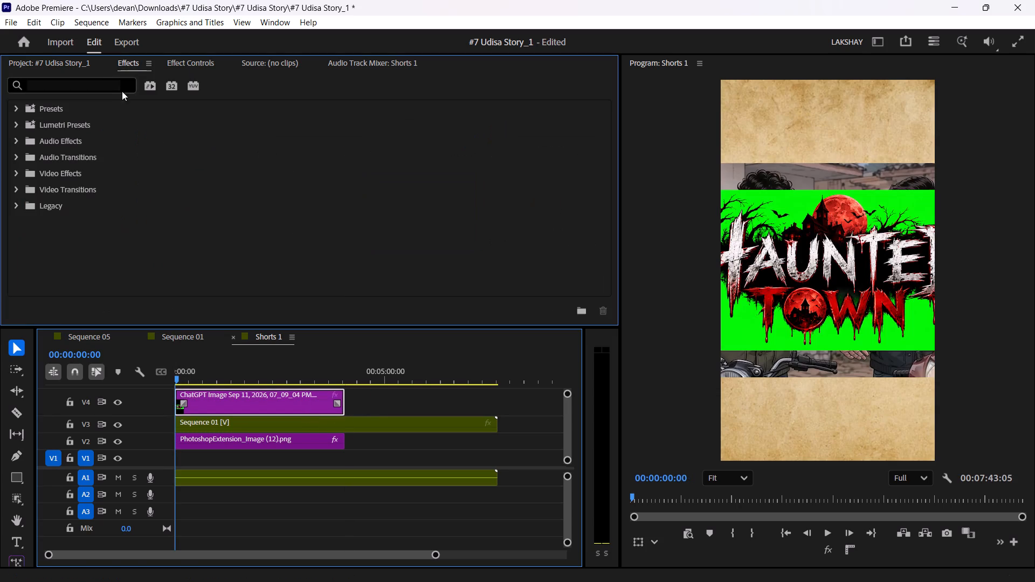
{"action": "left_click", "coordinate": [114, 85]}
{"action": "type", "text": "color ke"}
{"action": "key", "text": "Down"}
{"action": "key", "text": "Down"}
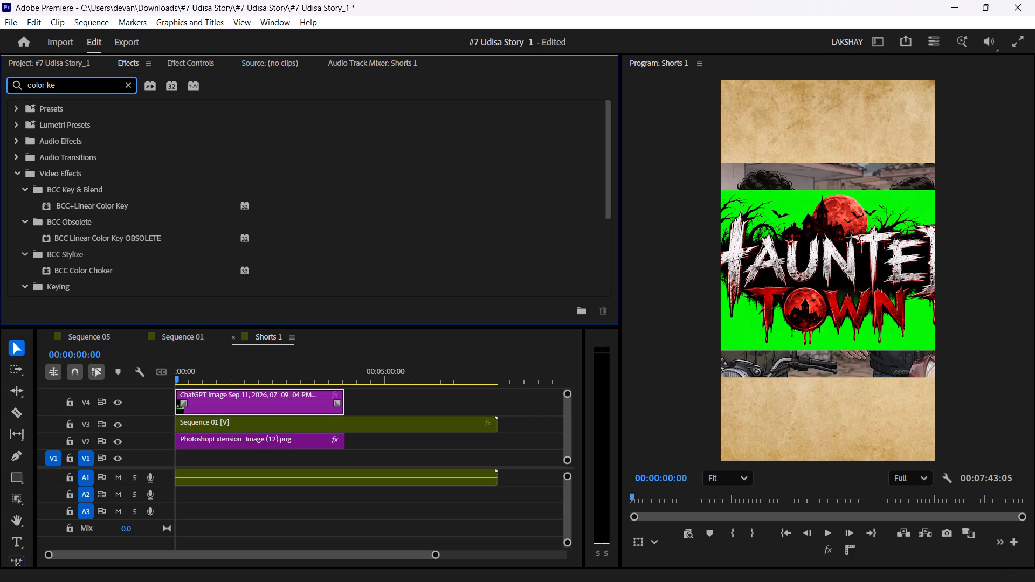
{"action": "key", "text": "y"}
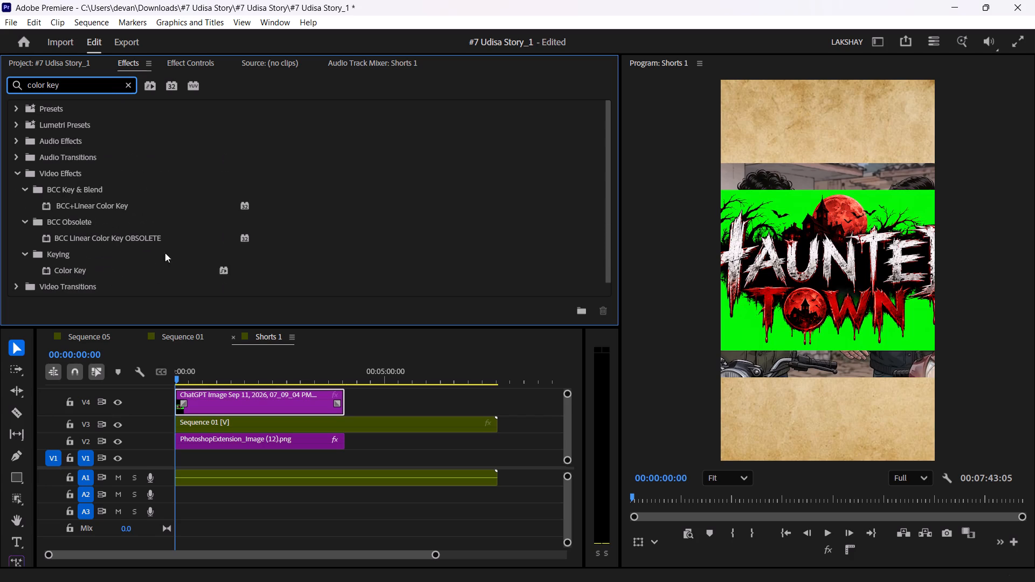
{"action": "left_click_drag", "start_coordinate": [65, 278], "coordinate": [274, 405]}
Key out the logo's green background by sampling its green as Key Color and setting Color Tolerance to 172.
{"action": "left_click", "coordinate": [196, 48]}
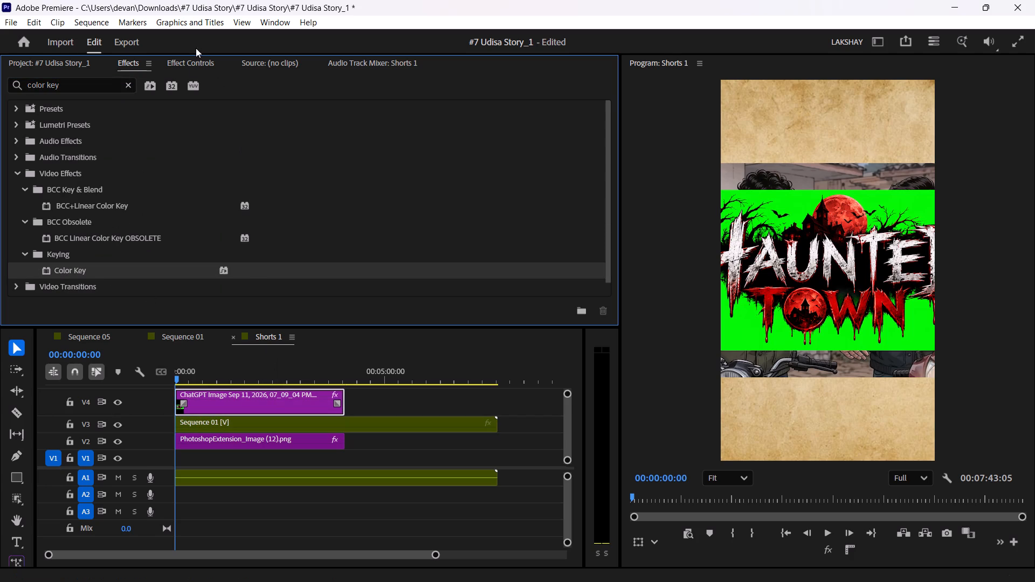
{"action": "left_click", "coordinate": [190, 67]}
{"action": "middle_click_drag", "start_coordinate": [371, 180], "coordinate": [371, 193]}
{"action": "left_click_drag", "start_coordinate": [602, 173], "coordinate": [604, 204]}
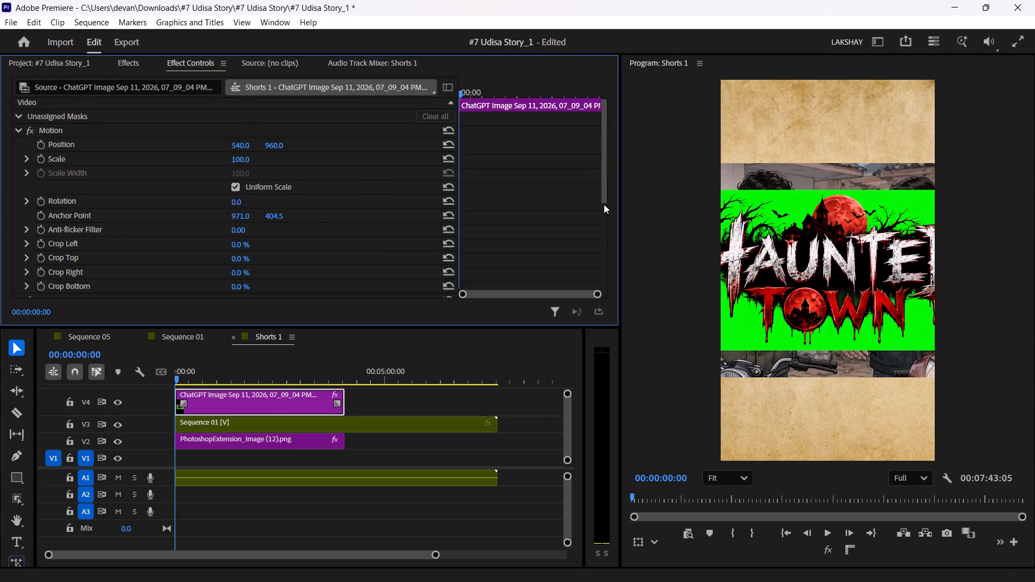
{"action": "left_click_drag", "start_coordinate": [604, 204], "coordinate": [604, 297]}
{"action": "left_click", "coordinate": [252, 209]}
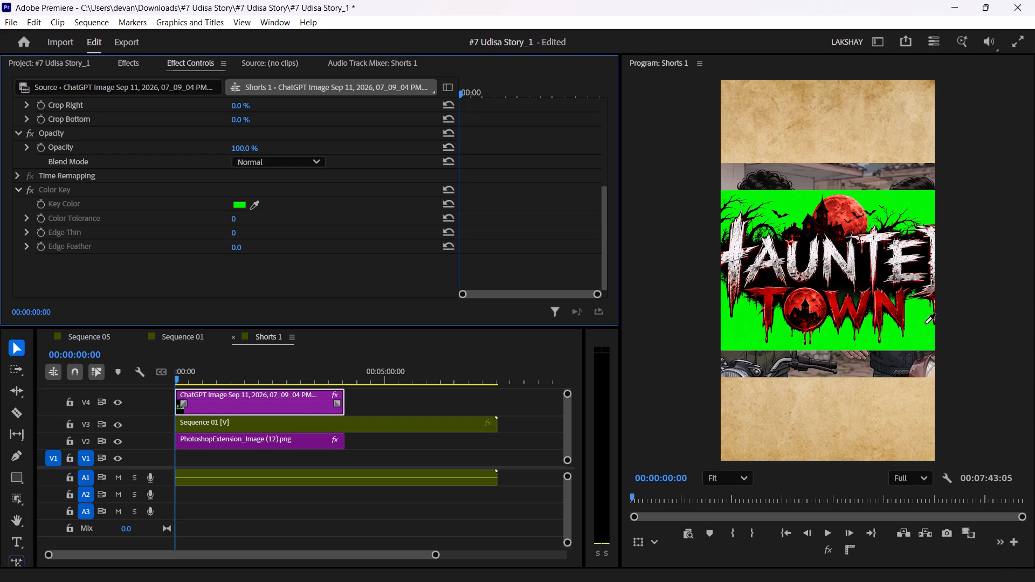
{"action": "left_click", "coordinate": [923, 324]}
{"action": "left_click_drag", "start_coordinate": [236, 217], "coordinate": [277, 218]}
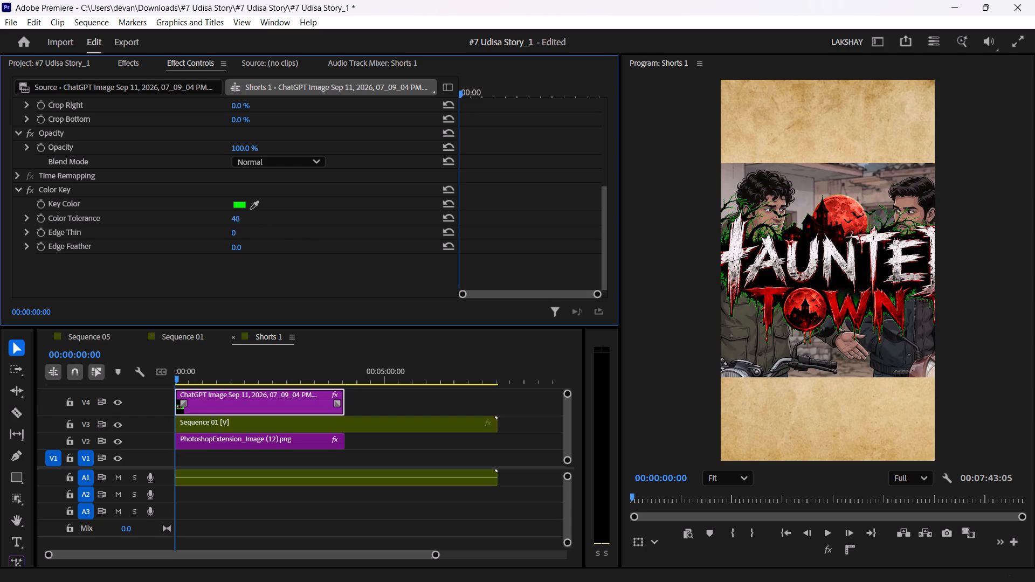
{"action": "left_click_drag", "start_coordinate": [277, 218], "coordinate": [539, 230]}
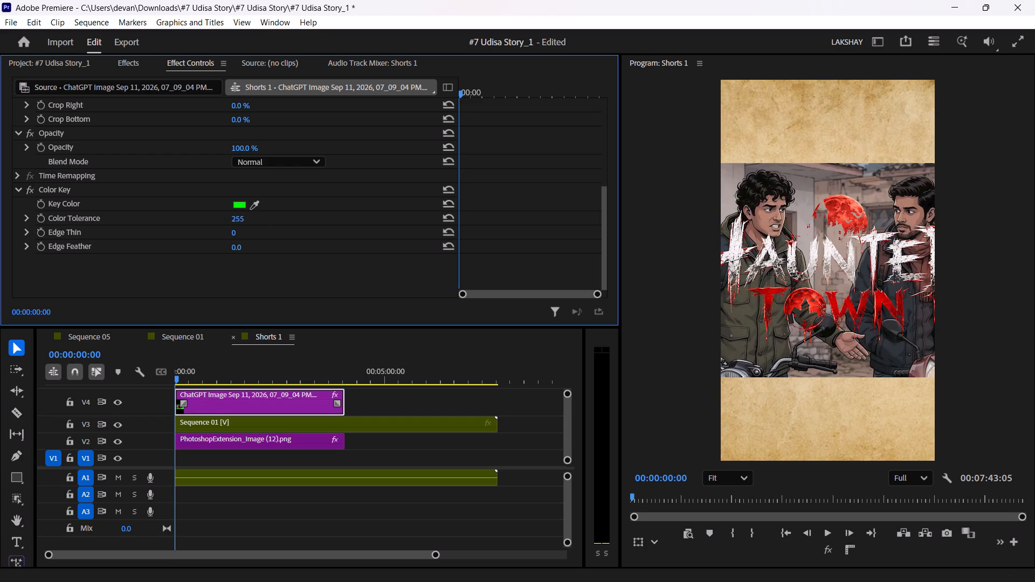
{"action": "left_click_drag", "start_coordinate": [539, 230], "coordinate": [510, 234]}
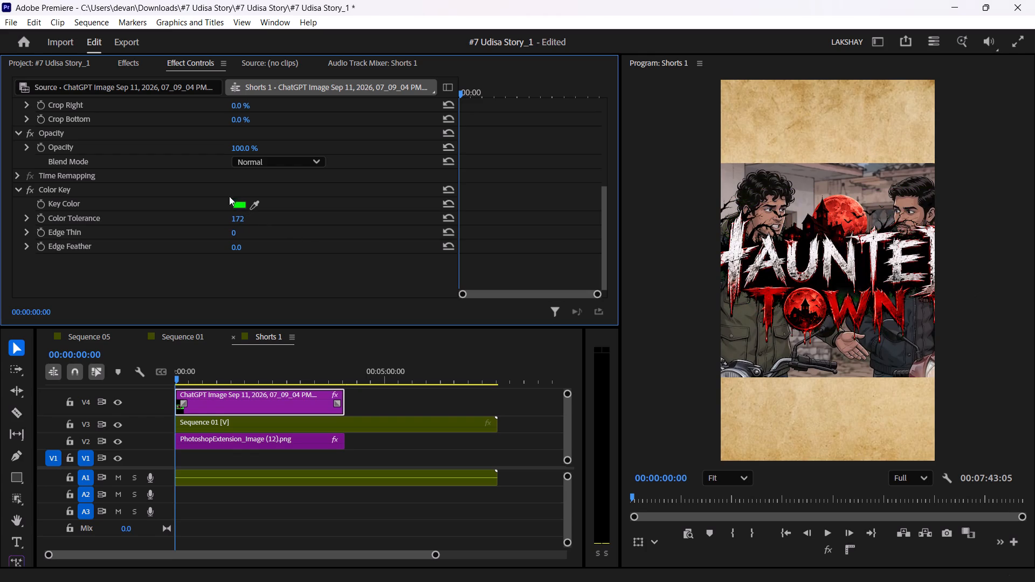
Reduce the HAUNTED TOWN logo's Scale to 19.
{"action": "left_click_drag", "start_coordinate": [599, 266], "coordinate": [596, 230]}
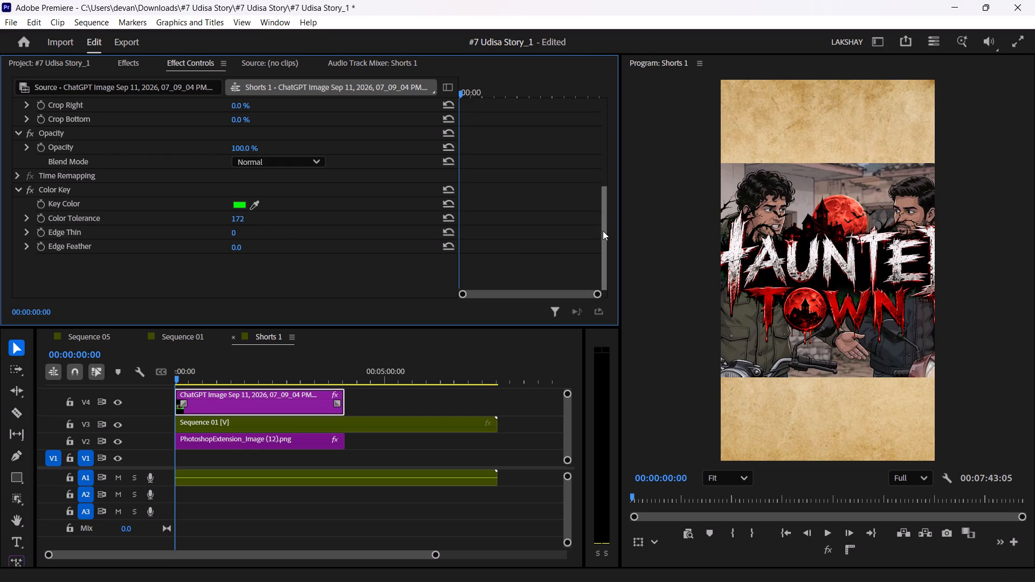
{"action": "left_click_drag", "start_coordinate": [603, 231], "coordinate": [568, 51]}
{"action": "left_click_drag", "start_coordinate": [244, 163], "coordinate": [186, 176]}
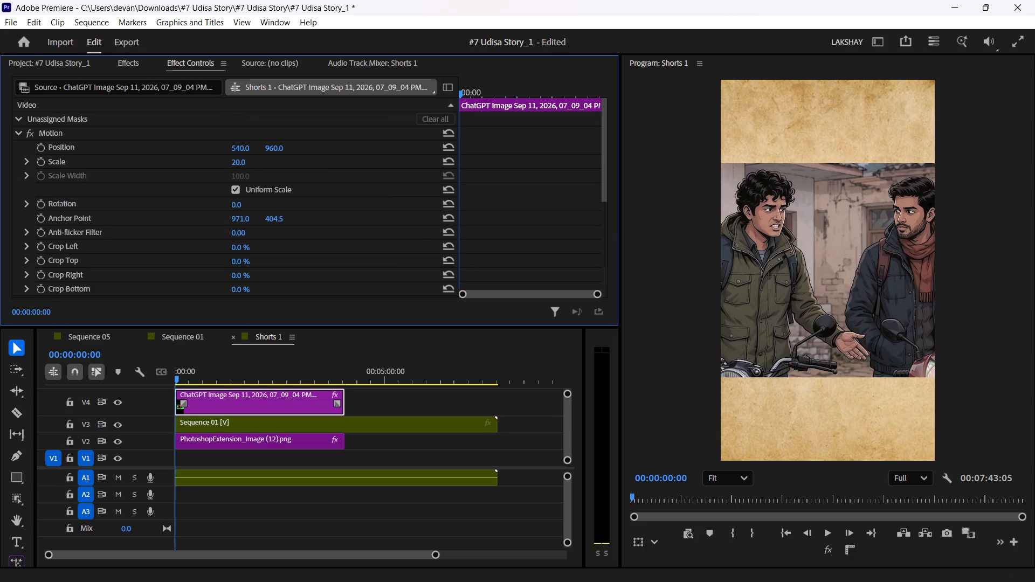
{"action": "left_click_drag", "start_coordinate": [186, 176], "coordinate": [185, 176]}
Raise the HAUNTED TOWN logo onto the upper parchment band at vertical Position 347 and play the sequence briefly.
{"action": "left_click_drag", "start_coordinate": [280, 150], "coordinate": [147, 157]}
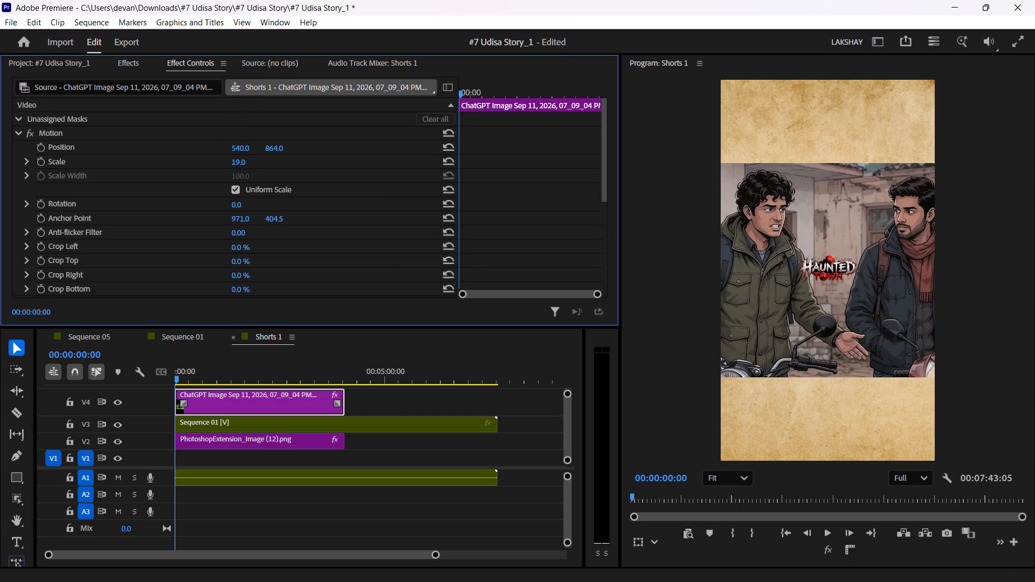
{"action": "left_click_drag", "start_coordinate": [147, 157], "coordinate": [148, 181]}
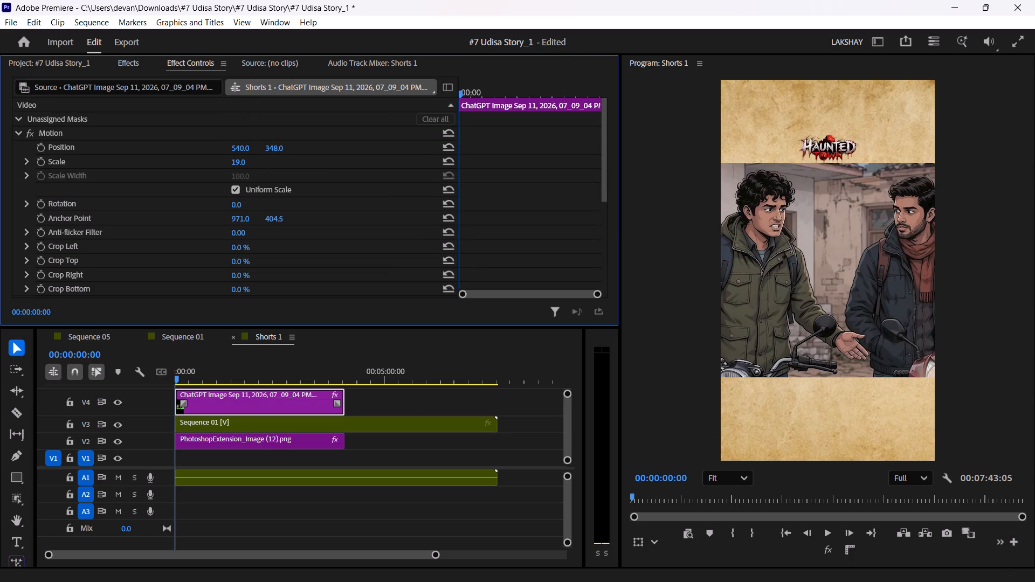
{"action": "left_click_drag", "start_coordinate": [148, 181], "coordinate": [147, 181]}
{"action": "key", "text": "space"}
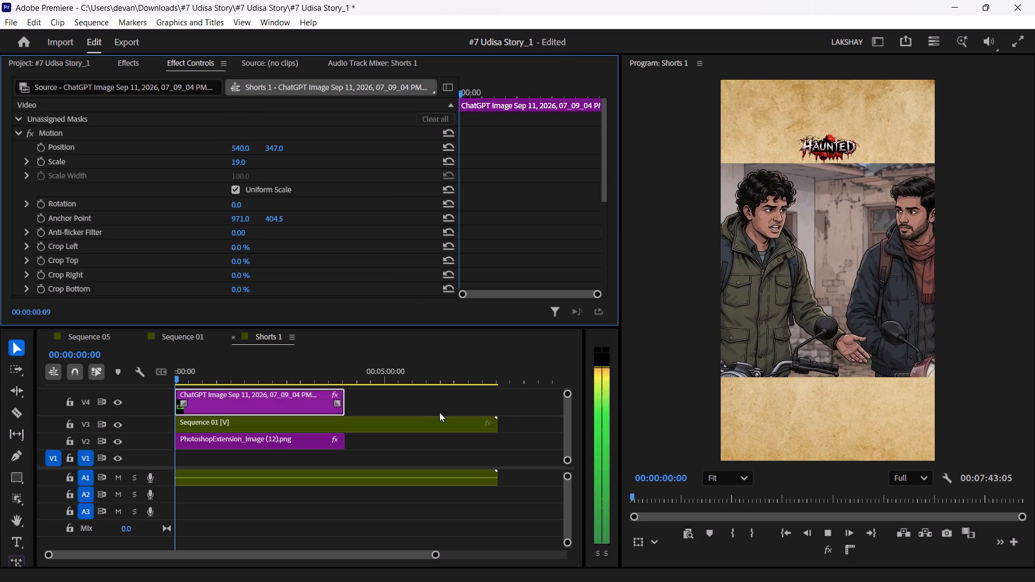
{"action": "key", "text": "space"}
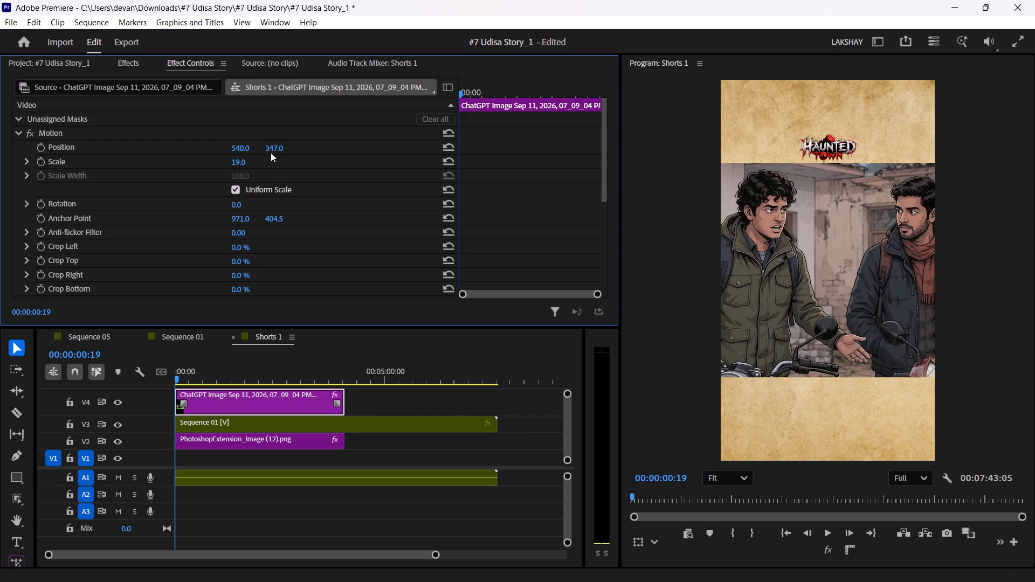
Shrink the HAUNTED TOWN logo to Scale 9 and place it in the story video's bottom-right corner at Position 1006, 1466.
{"action": "left_click_drag", "start_coordinate": [272, 148], "coordinate": [954, 124]}
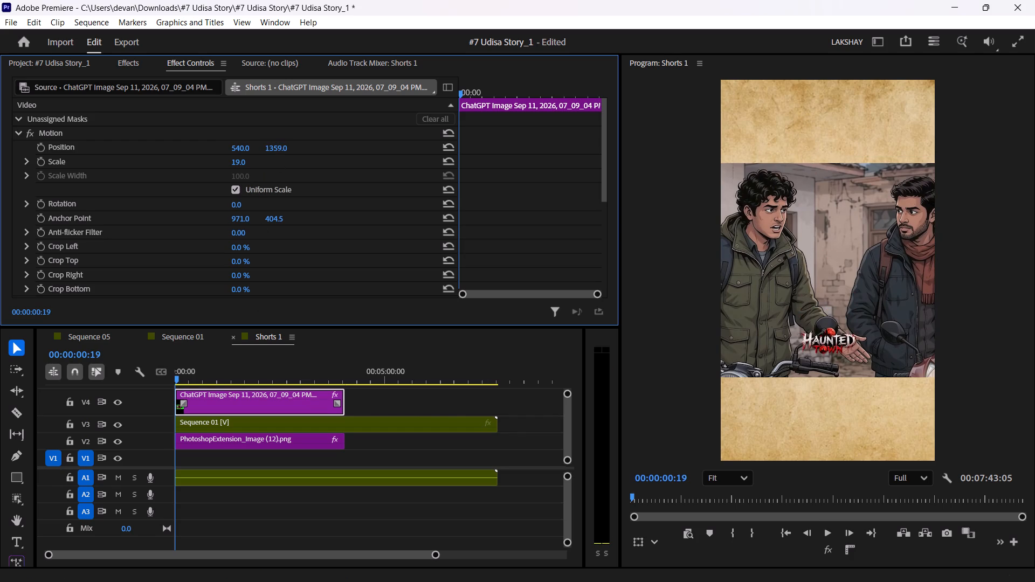
{"action": "left_click_drag", "start_coordinate": [954, 124], "coordinate": [446, 148]}
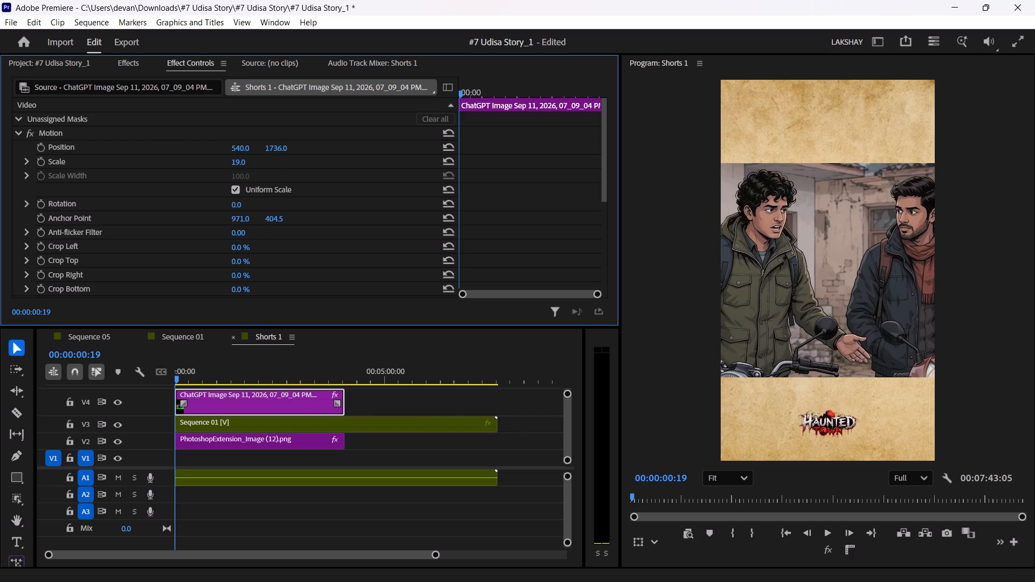
{"action": "left_click_drag", "start_coordinate": [446, 148], "coordinate": [588, 196]}
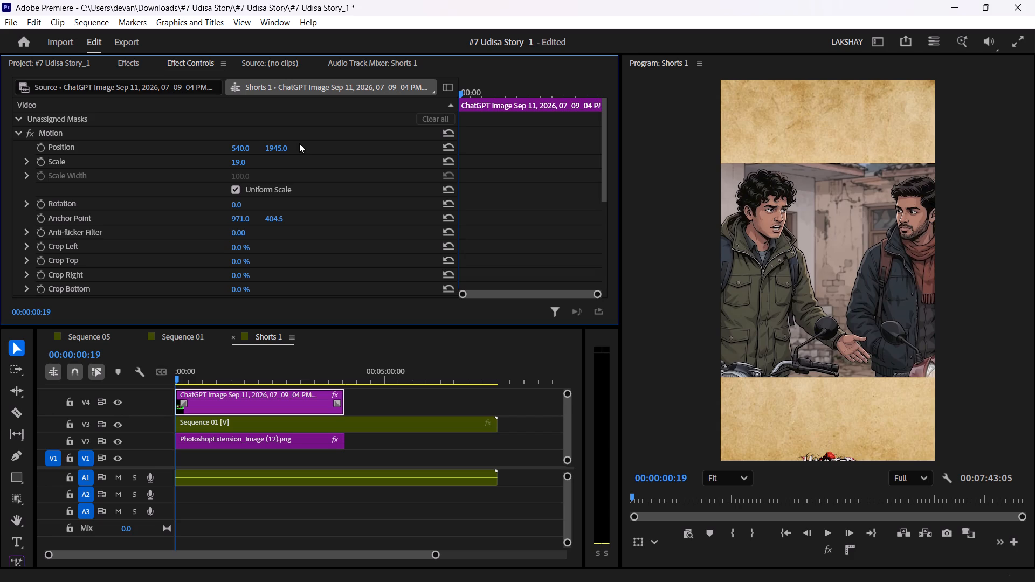
{"action": "left_click_drag", "start_coordinate": [275, 145], "coordinate": [249, 150]}
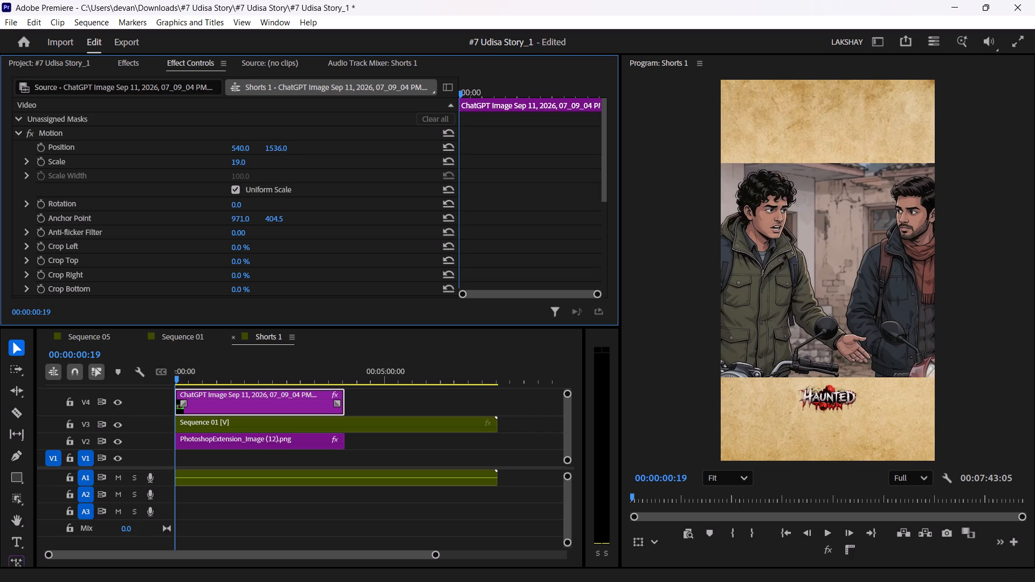
{"action": "left_click_drag", "start_coordinate": [249, 150], "coordinate": [209, 158]}
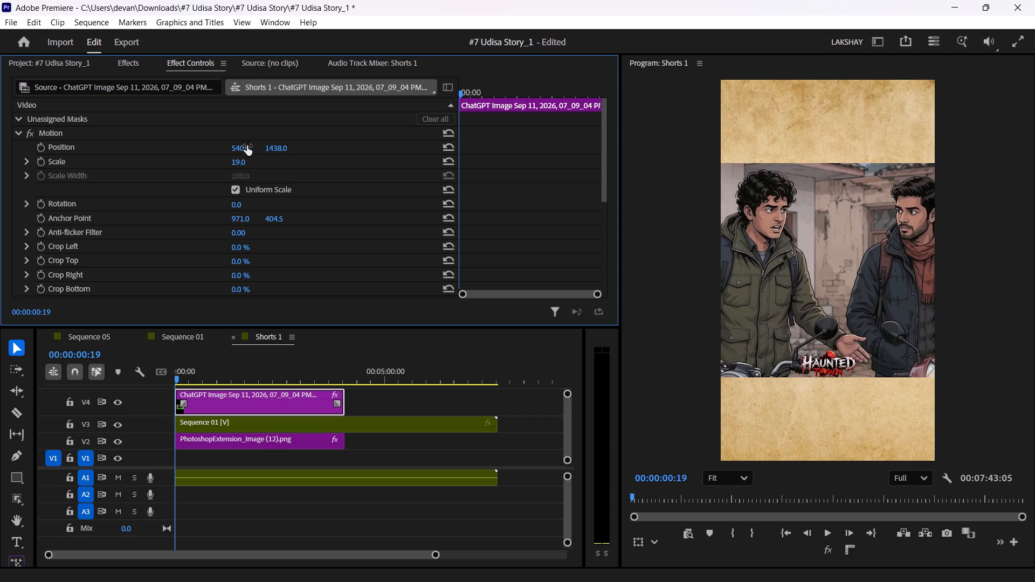
{"action": "left_click_drag", "start_coordinate": [243, 160], "coordinate": [233, 160]}
{"action": "left_click", "coordinate": [253, 160]}
{"action": "key", "text": "9"}
{"action": "key", "text": "Return"}
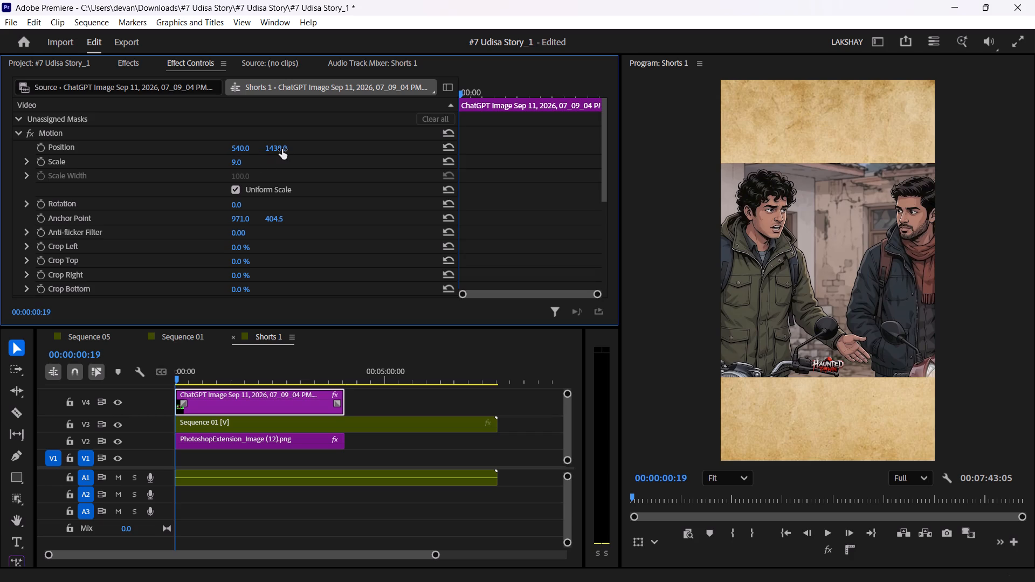
{"action": "left_click_drag", "start_coordinate": [238, 146], "coordinate": [480, 160]}
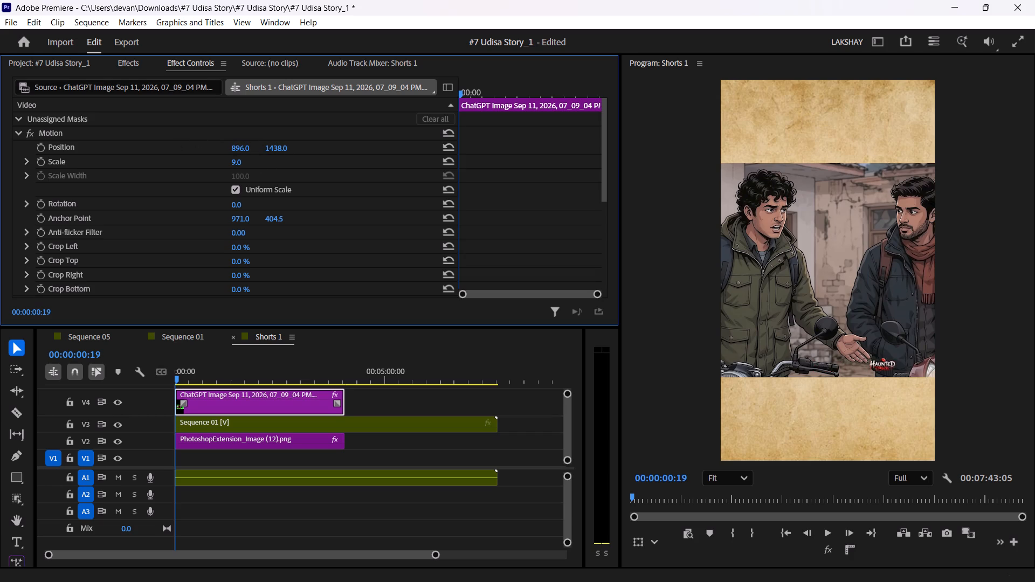
{"action": "left_click_drag", "start_coordinate": [480, 160], "coordinate": [557, 169]}
{"action": "left_click_drag", "start_coordinate": [267, 150], "coordinate": [286, 147]}
{"action": "left_click", "coordinate": [373, 405]}
{"action": "left_click", "coordinate": [288, 400]}
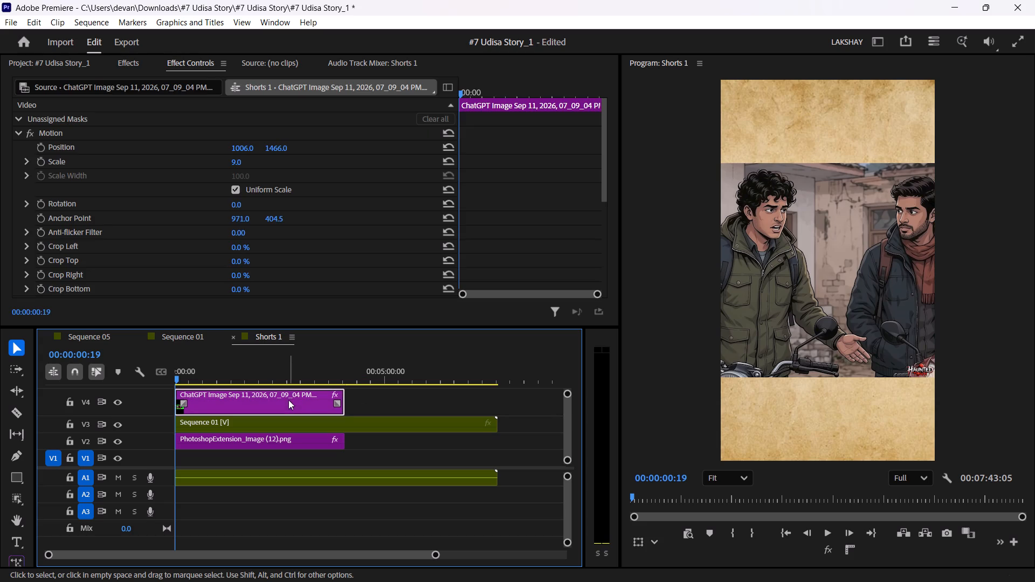
Look through the project's media thumbnails from the newest items back to the first ones.
{"action": "left_click", "coordinate": [35, 63]}
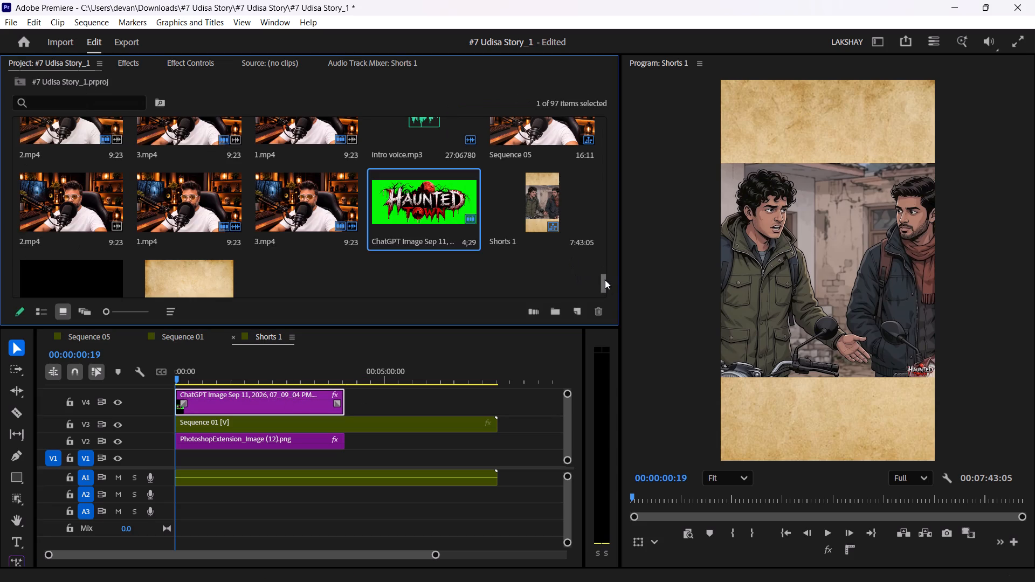
{"action": "left_click_drag", "start_coordinate": [606, 281], "coordinate": [606, 269]}
{"action": "left_click_drag", "start_coordinate": [603, 280], "coordinate": [603, 267]}
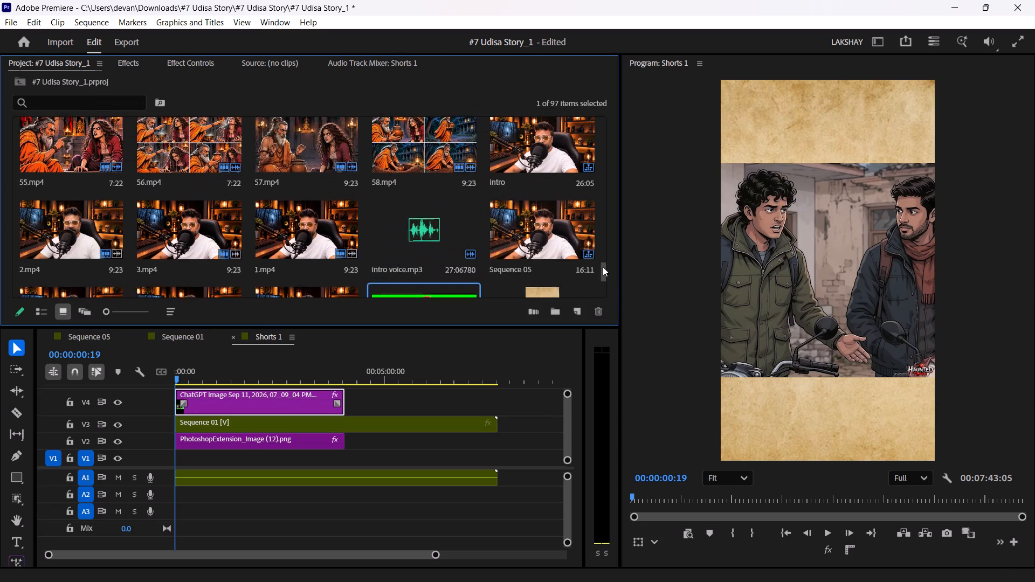
{"action": "left_click_drag", "start_coordinate": [603, 267], "coordinate": [623, 190]}
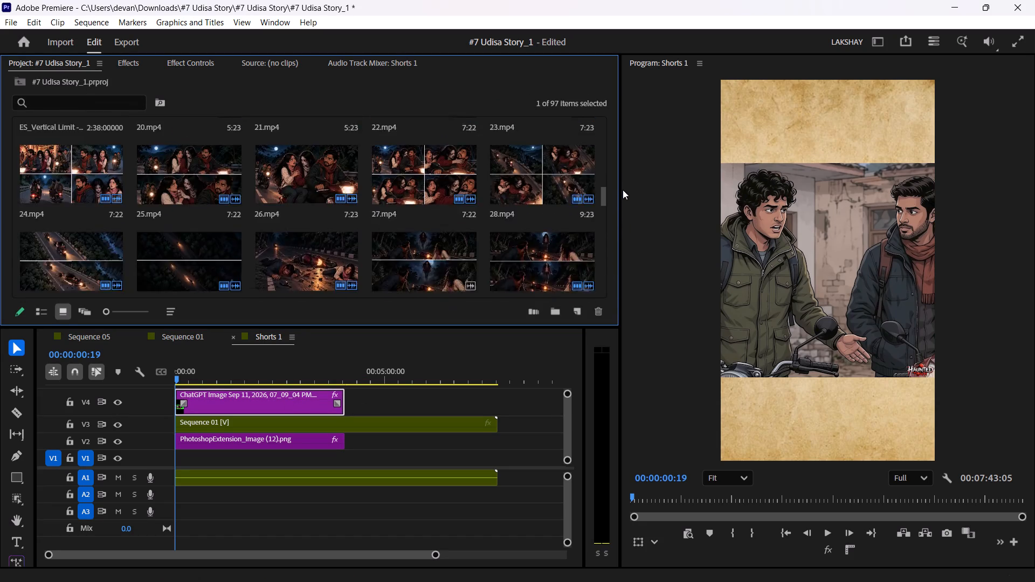
{"action": "left_click_drag", "start_coordinate": [623, 190], "coordinate": [625, 135]}
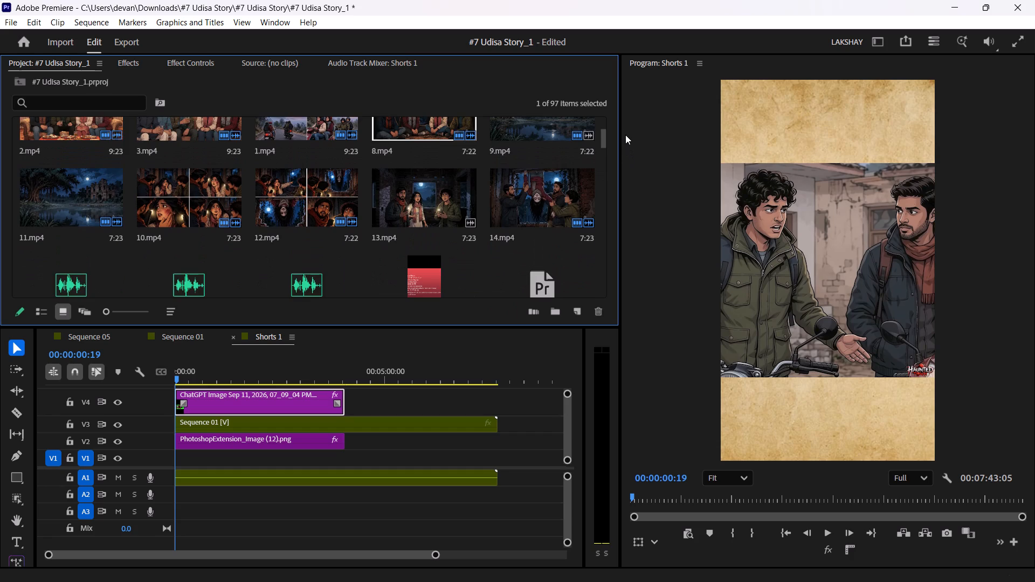
{"action": "left_click_drag", "start_coordinate": [625, 135], "coordinate": [620, 82]}
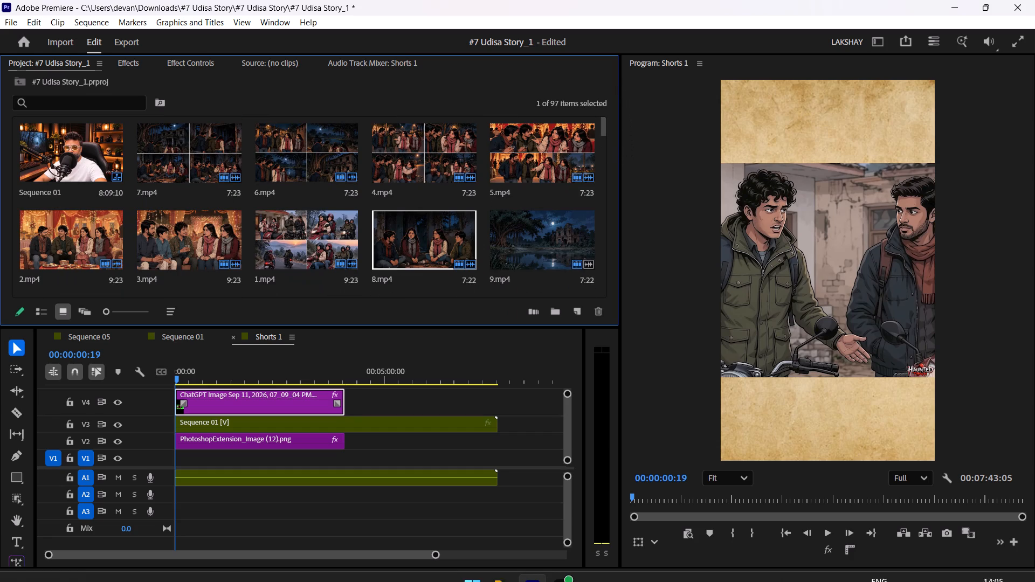
Switch to File Explorer, open the logo folder inside #7 Udisa Story, and show its images as large icons.
{"action": "left_click", "coordinate": [494, 565]}
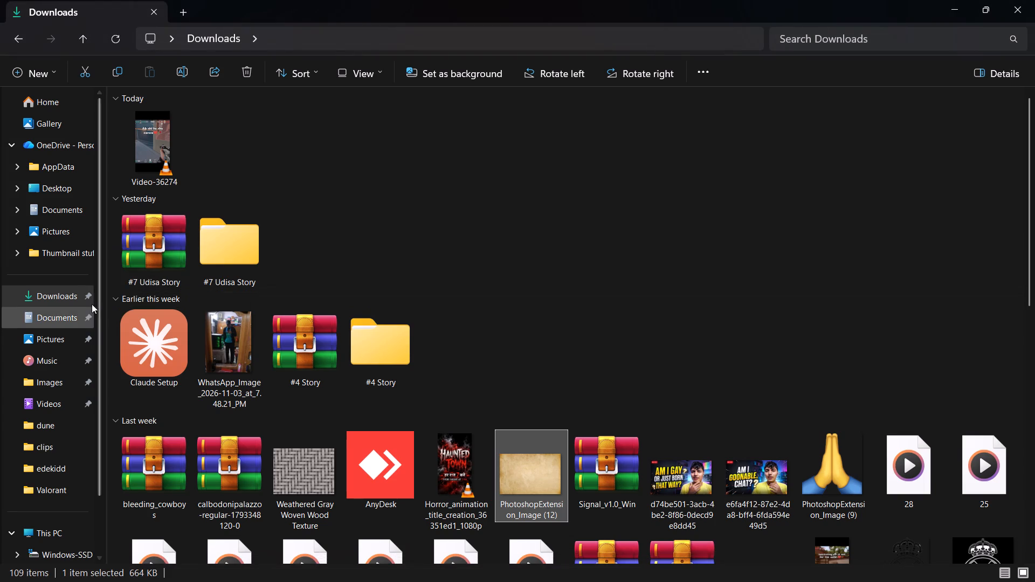
{"action": "double_click", "coordinate": [246, 224]}
{"action": "double_click", "coordinate": [188, 130]}
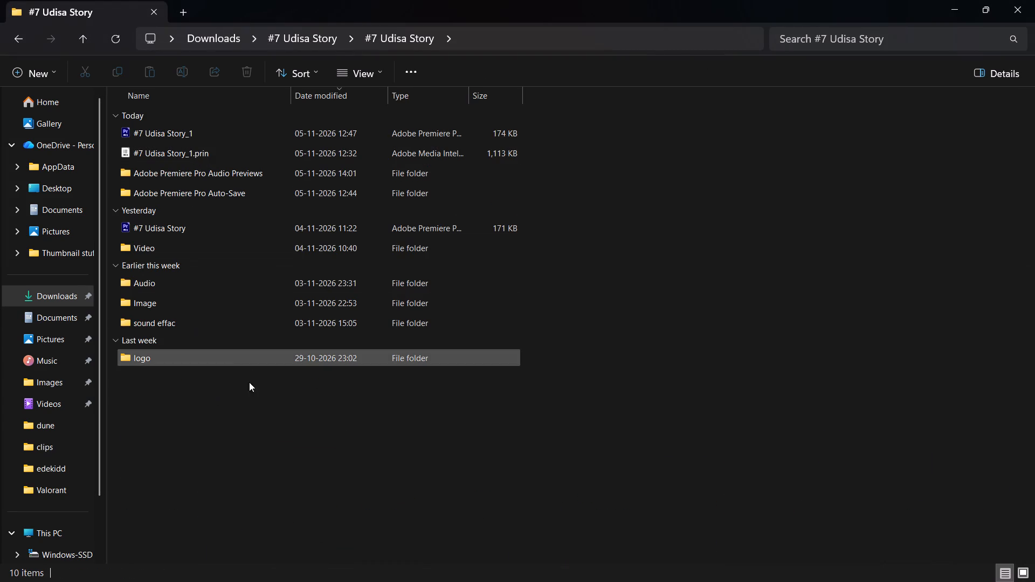
{"action": "double_click", "coordinate": [158, 361]}
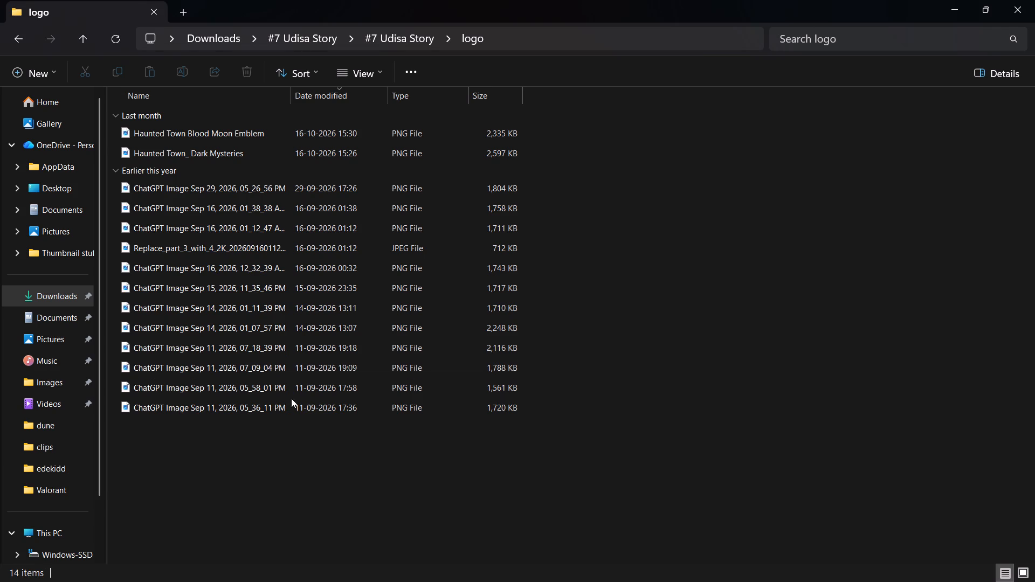
{"action": "key", "text": "ctrl+equal"}
{"action": "key", "text": "ctrl+equal"}
{"action": "key", "text": "ctrl+equal"}
{"action": "key", "text": "ctrl+equal"}
{"action": "key", "text": "ctrl+equal"}
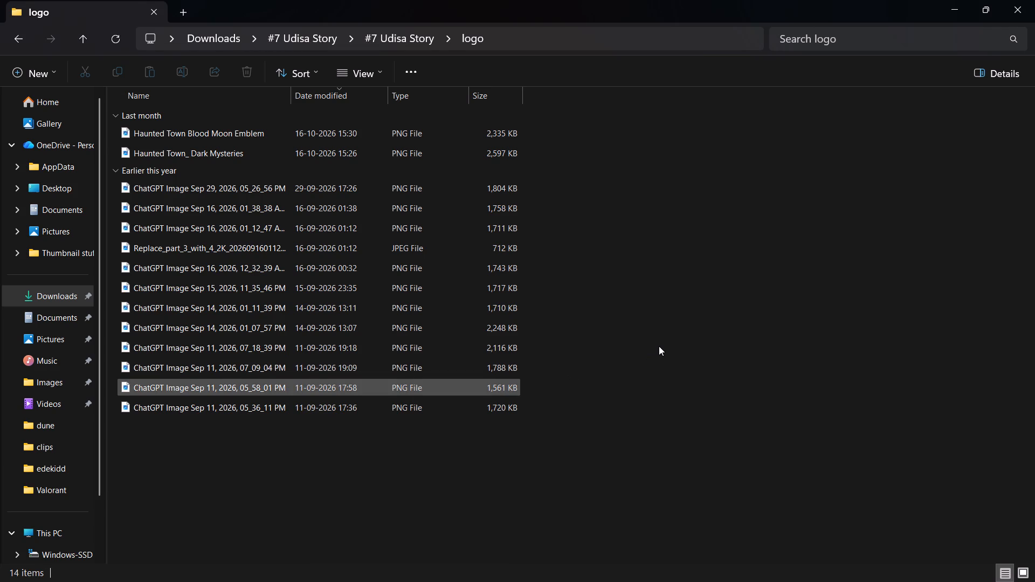
{"action": "right_click", "coordinate": [690, 304]}
{"action": "right_click", "coordinate": [689, 304]}
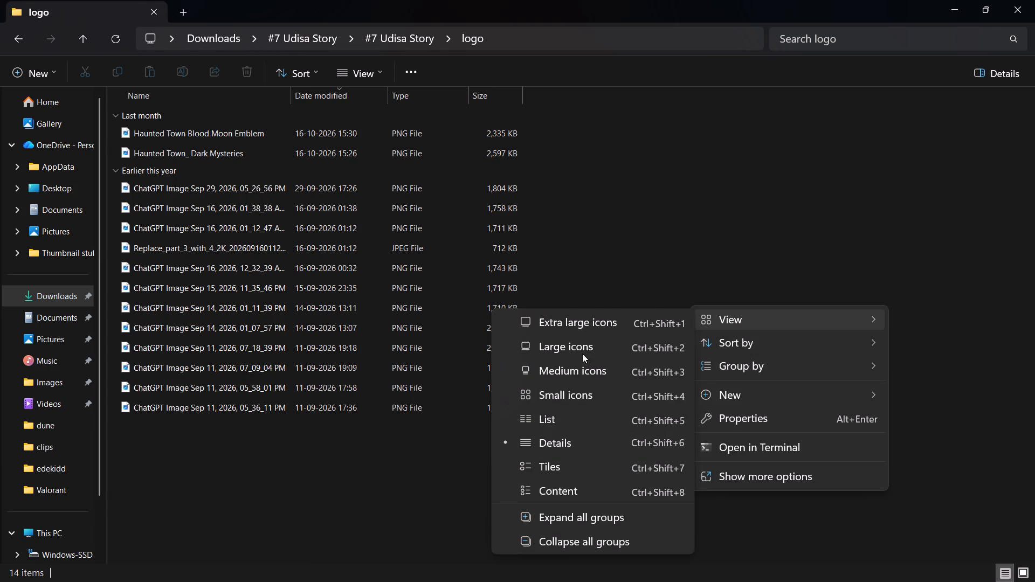
{"action": "left_click", "coordinate": [576, 347]}
{"action": "left_click", "coordinate": [510, 415]}
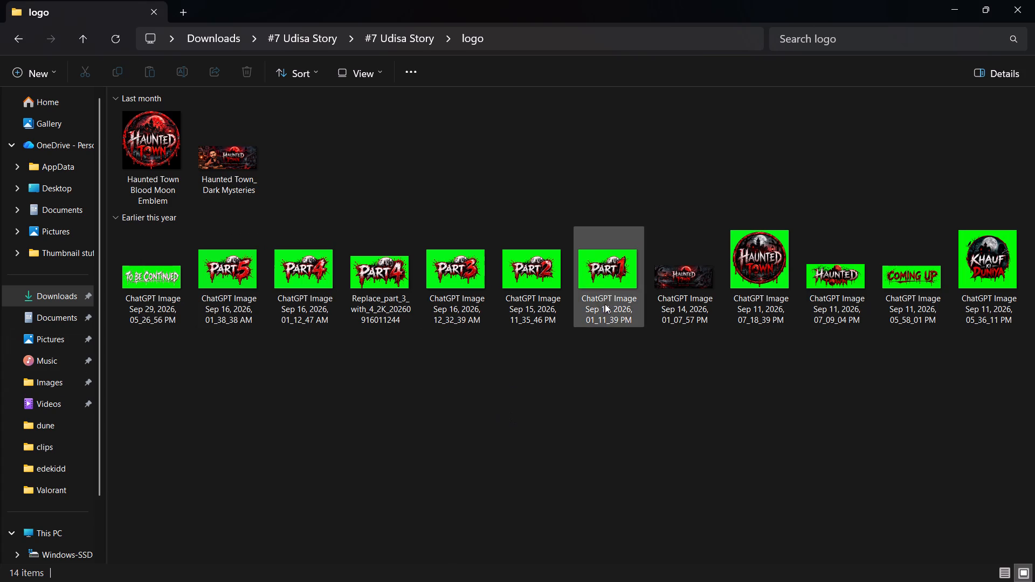
Bring the green-screen PART 1 image into Premiere's Shorts 1 timeline on V4, after the HAUNTED TOWN clip.
{"action": "left_click_drag", "start_coordinate": [613, 269], "coordinate": [547, 566]}
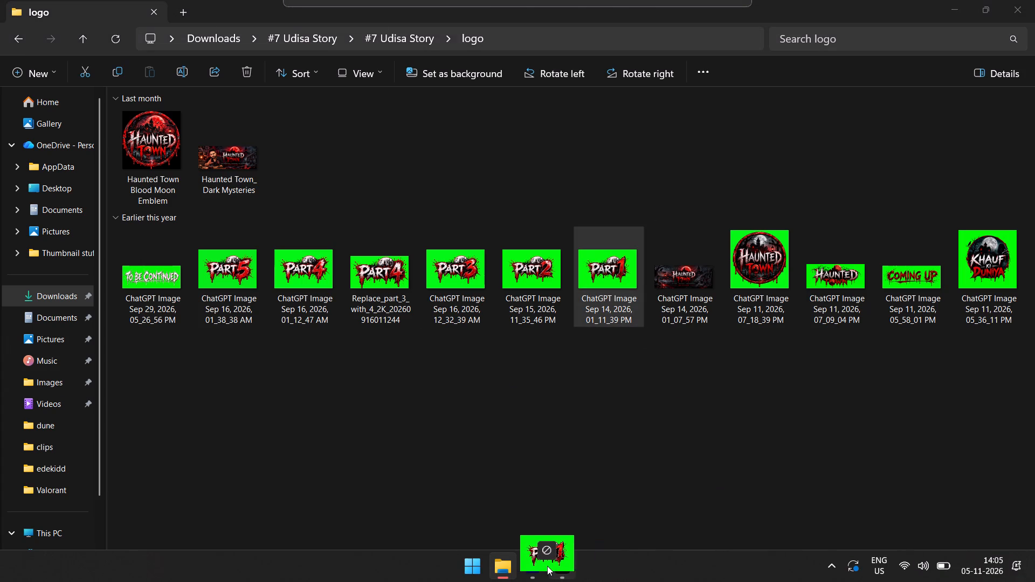
{"action": "left_click_drag", "start_coordinate": [547, 566], "coordinate": [361, 405]}
Shift the clips down one track each: parchment to V1, Sequence 01 to V2, and the HAUNTED TOWN logo to V3.
{"action": "left_click", "coordinate": [274, 441]}
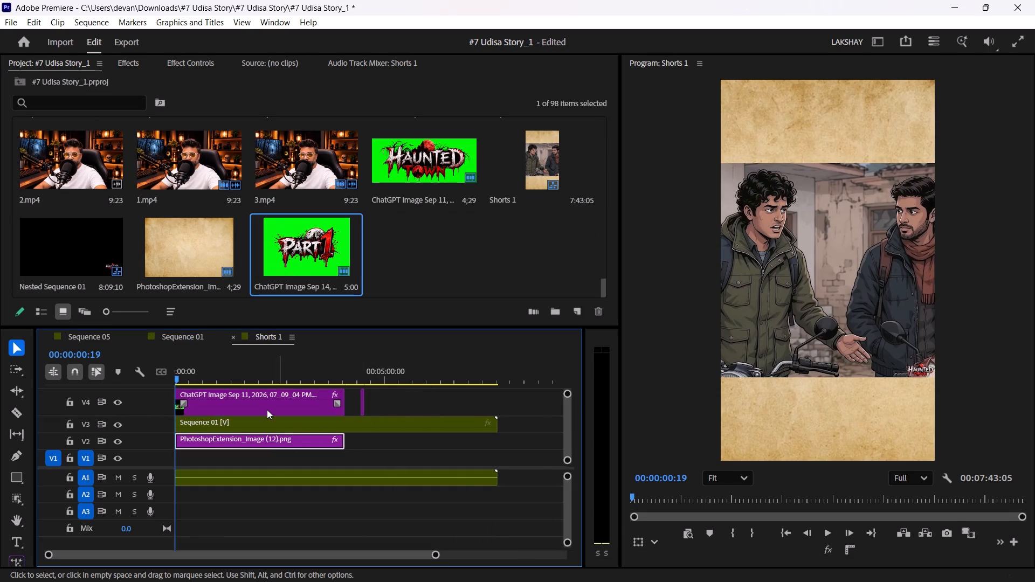
{"action": "left_click", "coordinate": [267, 410]}
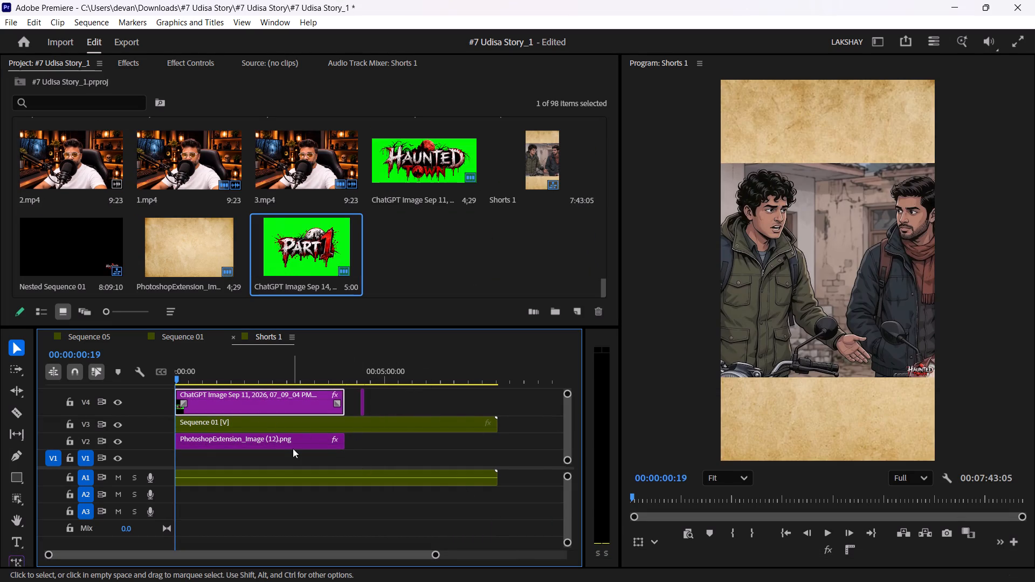
{"action": "left_click_drag", "start_coordinate": [263, 444], "coordinate": [263, 456]}
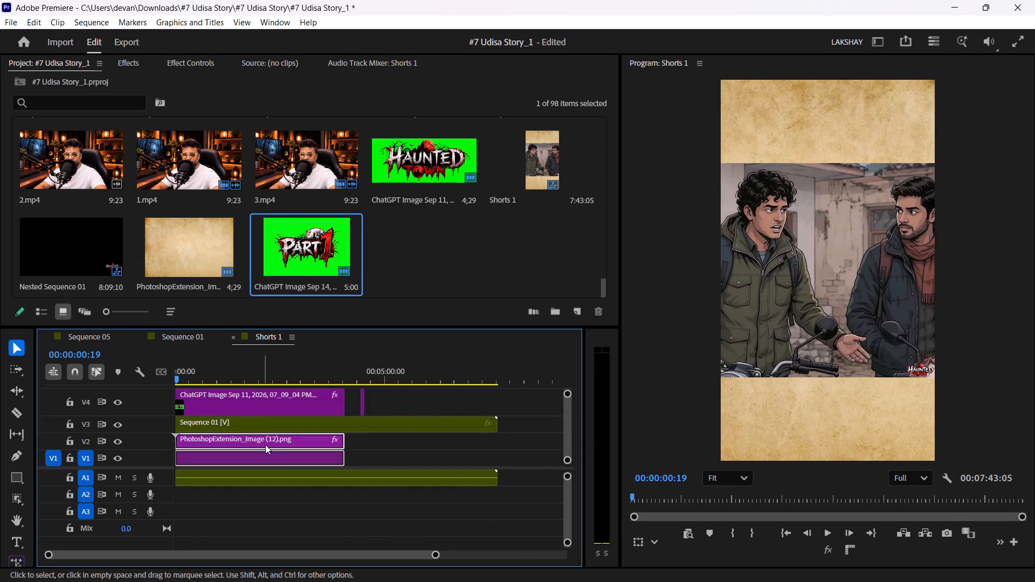
{"action": "left_click_drag", "start_coordinate": [258, 424], "coordinate": [258, 444]}
{"action": "left_click_drag", "start_coordinate": [256, 401], "coordinate": [259, 421]}
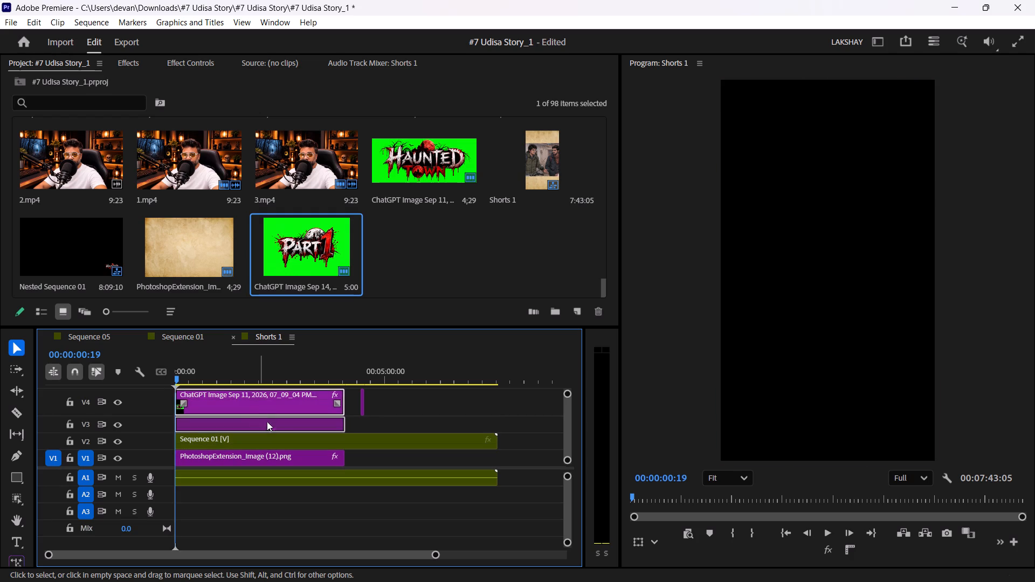
Move the PART 1 clip to the start of V4 and extend it to the end of the HAUNTED TOWN clip.
{"action": "left_click_drag", "start_coordinate": [364, 403], "coordinate": [181, 404]}
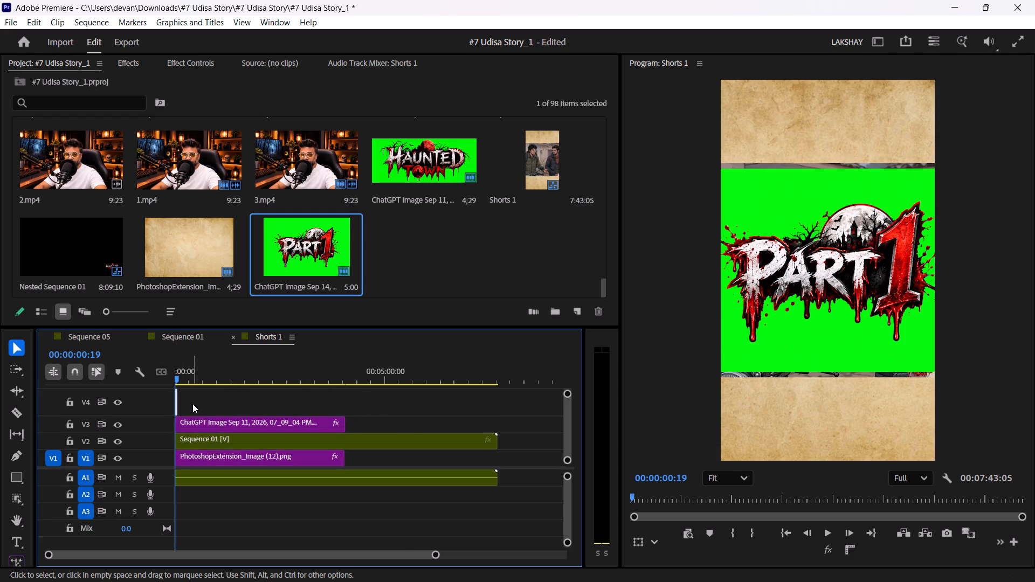
{"action": "left_click_drag", "start_coordinate": [181, 404], "coordinate": [348, 411]}
{"action": "left_click", "coordinate": [286, 400]}
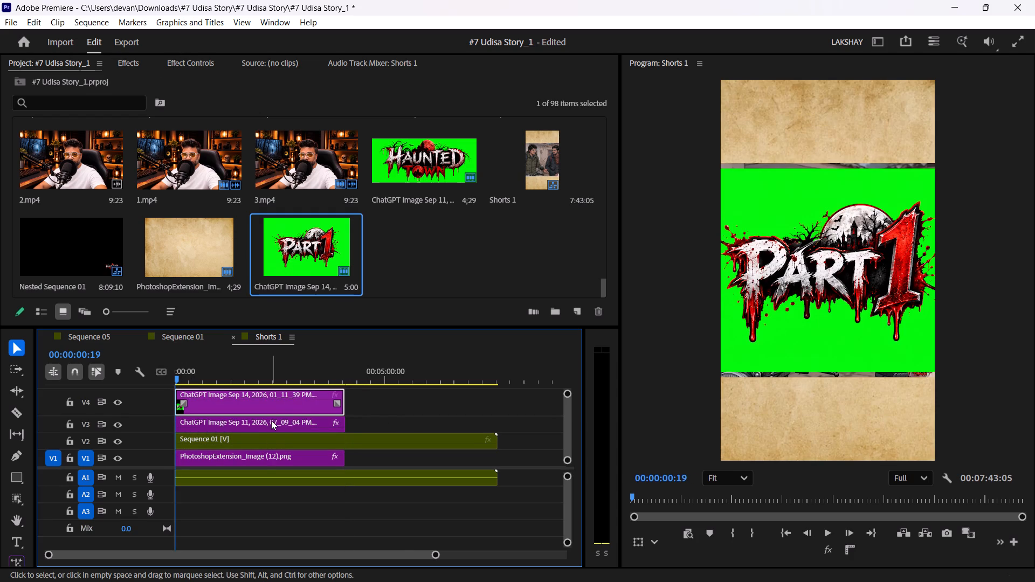
Copy the Color Key effect from the HAUNTED TOWN logo clip on V3 onto the PART 1 clip on V4.
{"action": "left_click", "coordinate": [271, 420]}
{"action": "left_click", "coordinate": [266, 455]}
{"action": "left_click", "coordinate": [260, 428]}
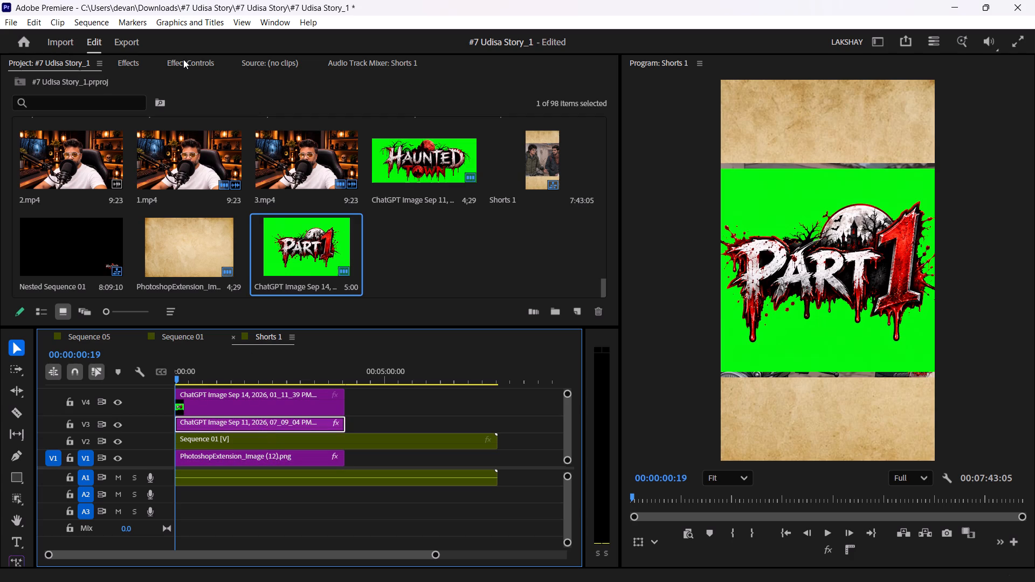
{"action": "left_click", "coordinate": [137, 63]}
{"action": "left_click", "coordinate": [190, 54]}
{"action": "left_click", "coordinate": [186, 71]}
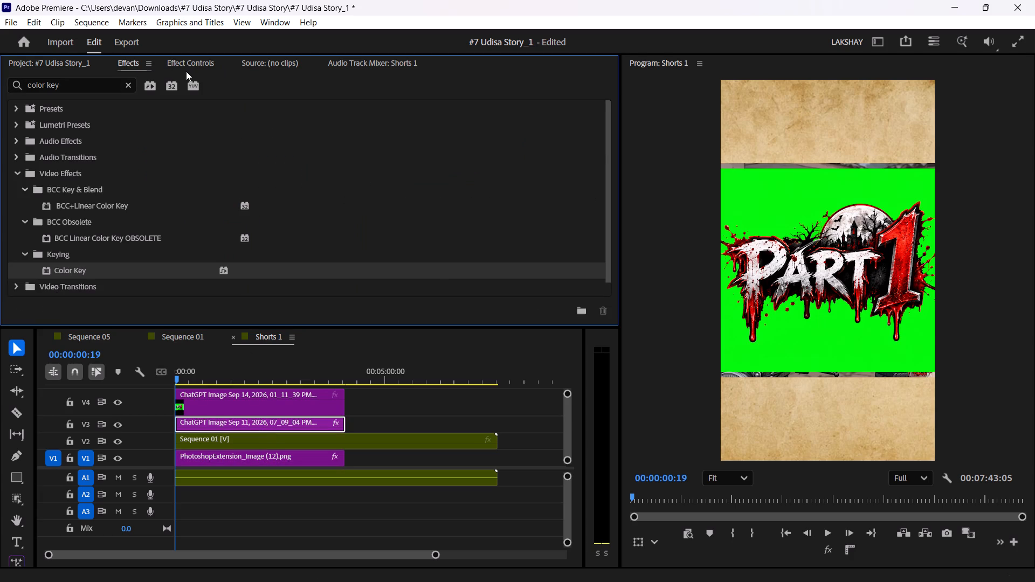
{"action": "left_click", "coordinate": [186, 70]}
{"action": "left_click_drag", "start_coordinate": [603, 192], "coordinate": [592, 250]}
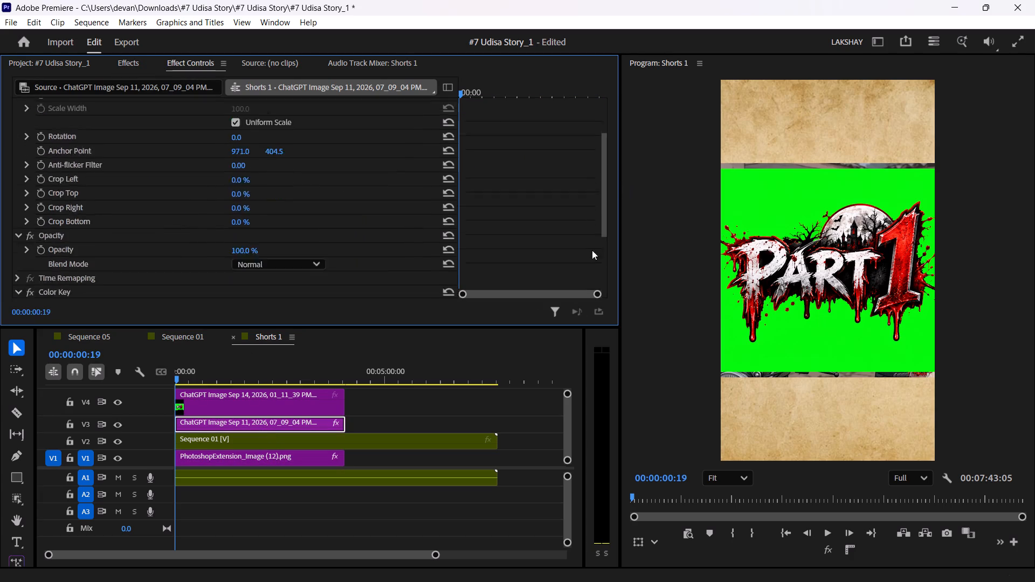
{"action": "left_click_drag", "start_coordinate": [592, 250], "coordinate": [573, 289]}
{"action": "left_click", "coordinate": [66, 190]}
{"action": "key", "text": "ctrl+c"}
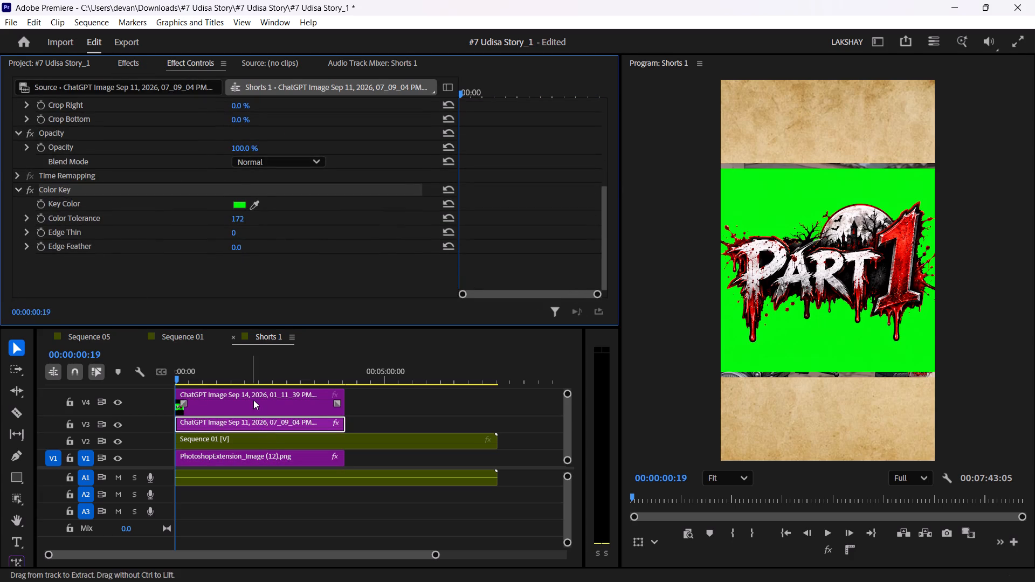
{"action": "left_click", "coordinate": [253, 400]}
{"action": "left_click", "coordinate": [142, 195]}
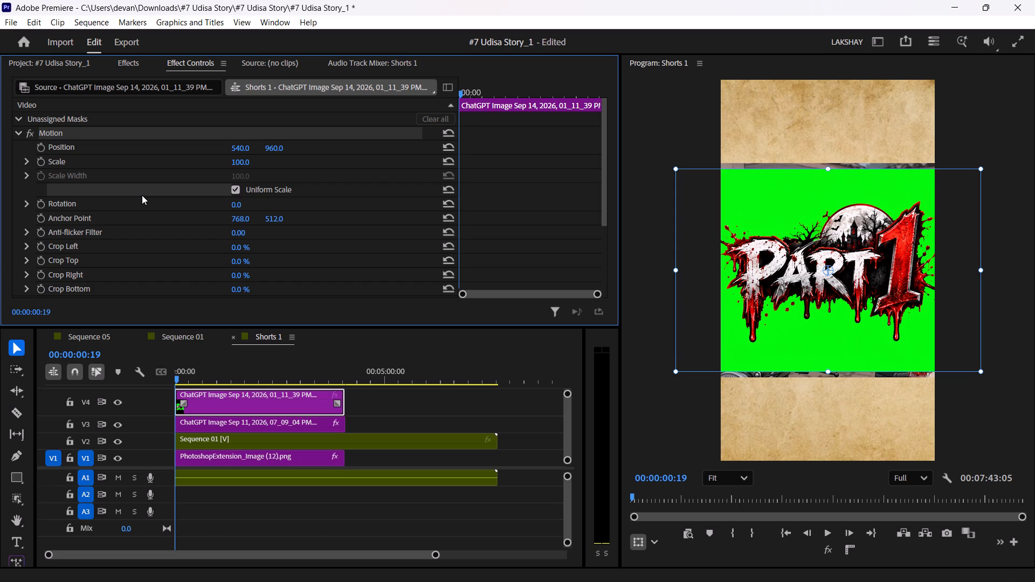
{"action": "key", "text": "ctrl+v"}
{"action": "left_click", "coordinate": [363, 206]}
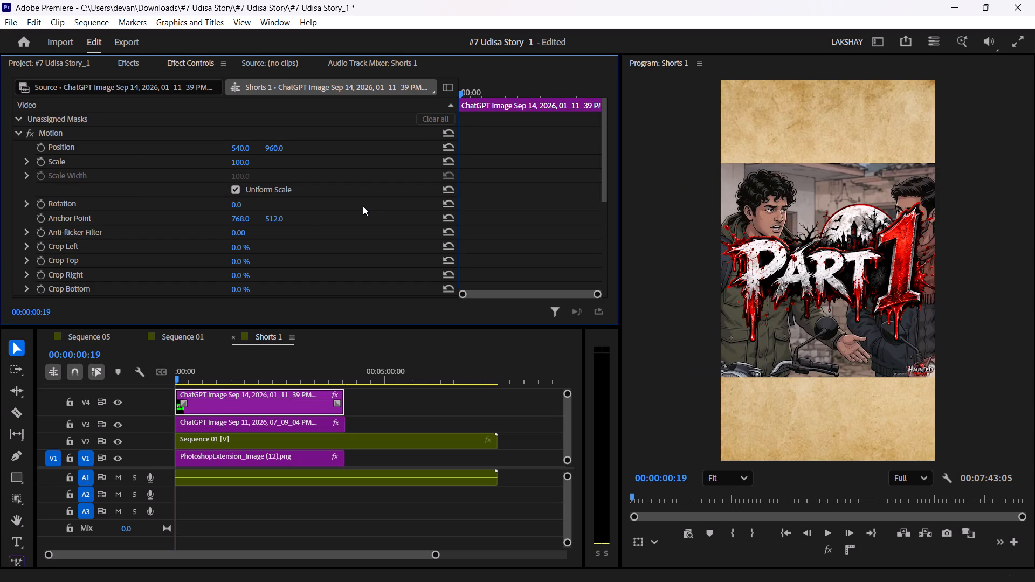
Set the PART 1 clip's scale to 35 and its vertical position to 345, over the upper parchment band.
{"action": "left_click_drag", "start_coordinate": [276, 148], "coordinate": [226, 153]}
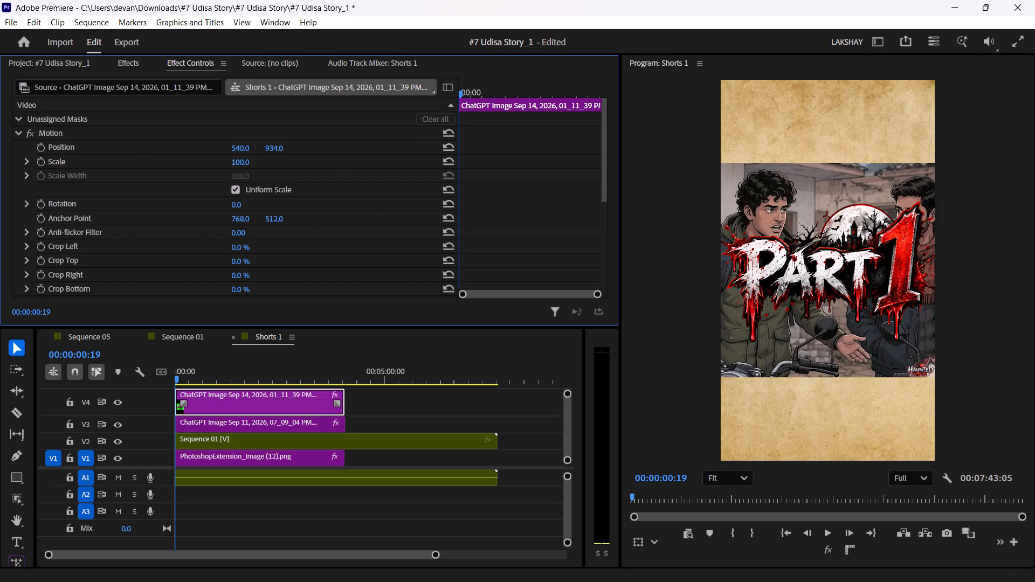
{"action": "left_click_drag", "start_coordinate": [226, 153], "coordinate": [105, 183]}
{"action": "left_click_drag", "start_coordinate": [245, 164], "coordinate": [190, 170]}
{"action": "left_click_drag", "start_coordinate": [274, 146], "coordinate": [312, 134]}
{"action": "left_click_drag", "start_coordinate": [234, 158], "coordinate": [245, 158]}
{"action": "left_click_drag", "start_coordinate": [271, 150], "coordinate": [259, 150]}
{"action": "left_click", "coordinate": [248, 164]}
{"action": "type", "text": "35"}
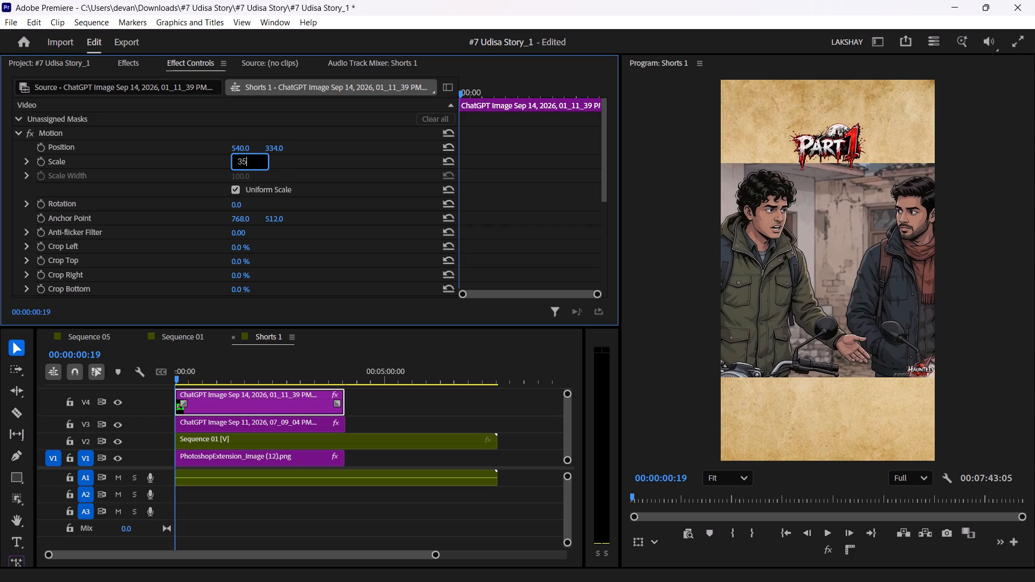
{"action": "key", "text": "Return"}
{"action": "left_click_drag", "start_coordinate": [274, 146], "coordinate": [256, 146]}
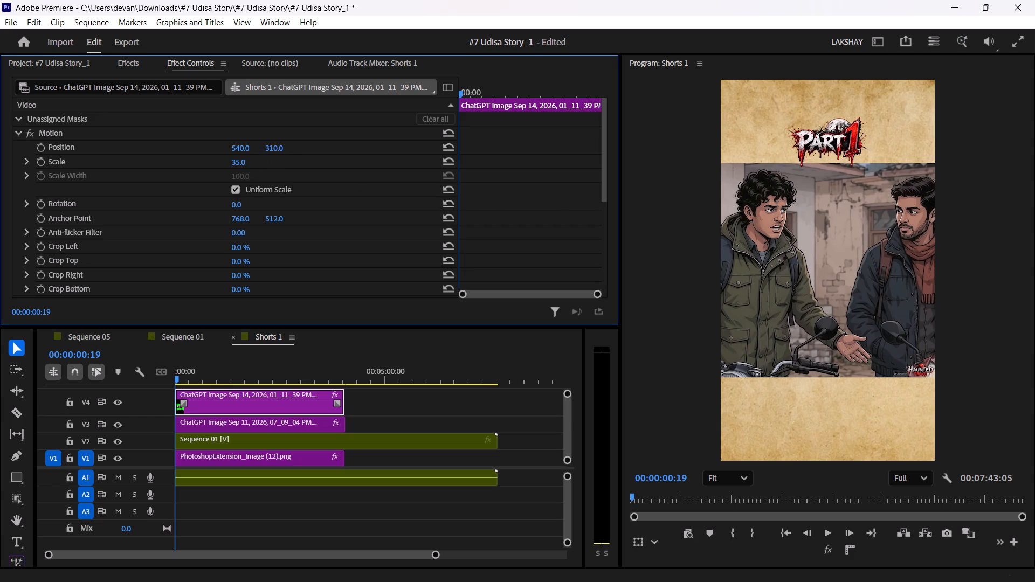
{"action": "left_click_drag", "start_coordinate": [256, 146], "coordinate": [281, 146]}
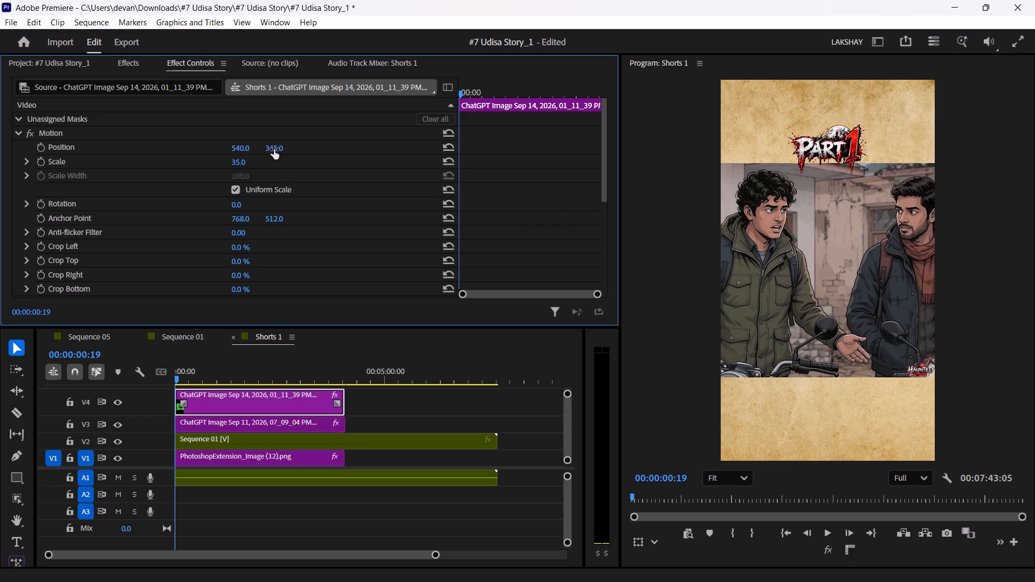
Preview the PART 1 title over the story video, near the start and around the two-minute area.
{"action": "key", "text": "space"}
{"action": "key", "text": "space"}
{"action": "left_click_drag", "start_coordinate": [196, 377], "coordinate": [141, 377]}
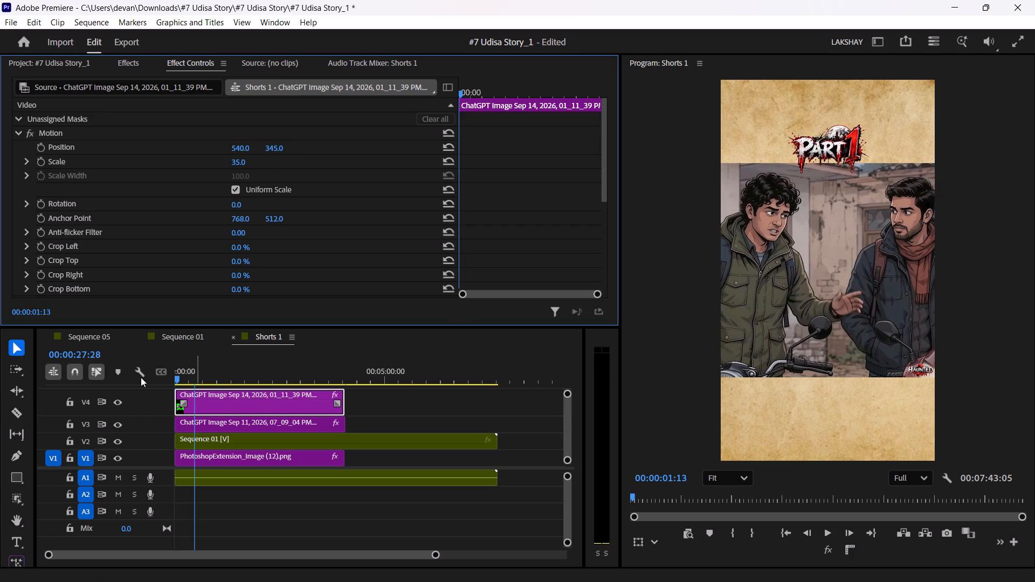
{"action": "left_click_drag", "start_coordinate": [141, 377], "coordinate": [128, 377]}
{"action": "left_click", "coordinate": [267, 366]}
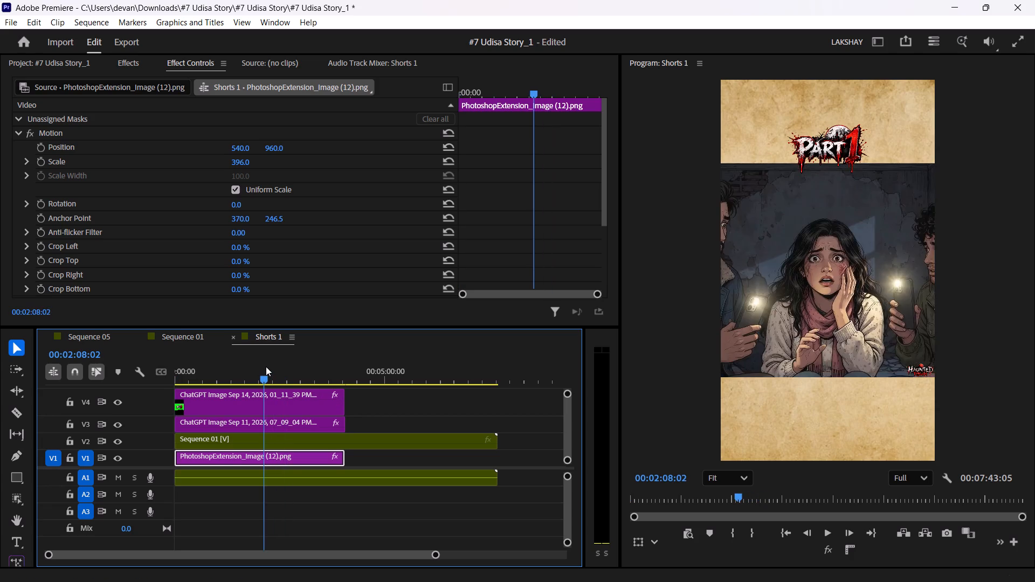
{"action": "left_click_drag", "start_coordinate": [266, 366], "coordinate": [255, 366]}
Split the clips on V1 to V4, along with the linked audio on A1, at 00:02:00:00.
{"action": "key", "text": "space"}
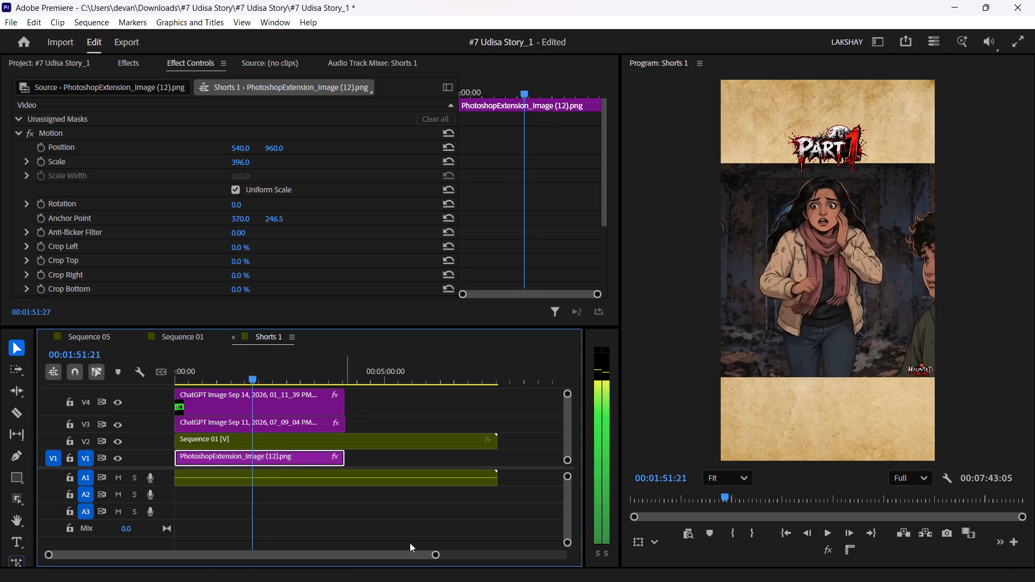
{"action": "left_click_drag", "start_coordinate": [436, 553], "coordinate": [303, 535]}
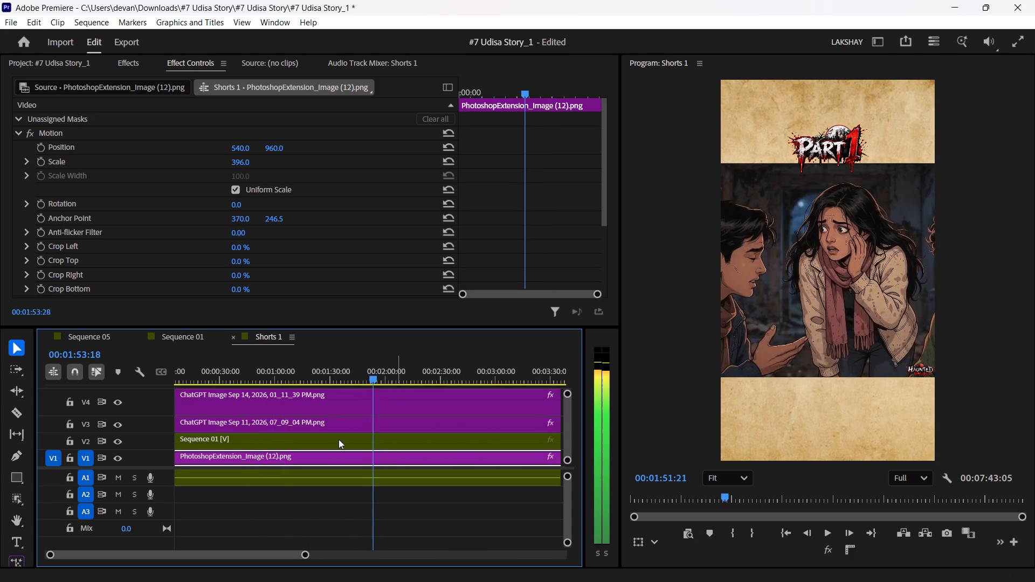
{"action": "left_click_drag", "start_coordinate": [305, 552], "coordinate": [193, 544]}
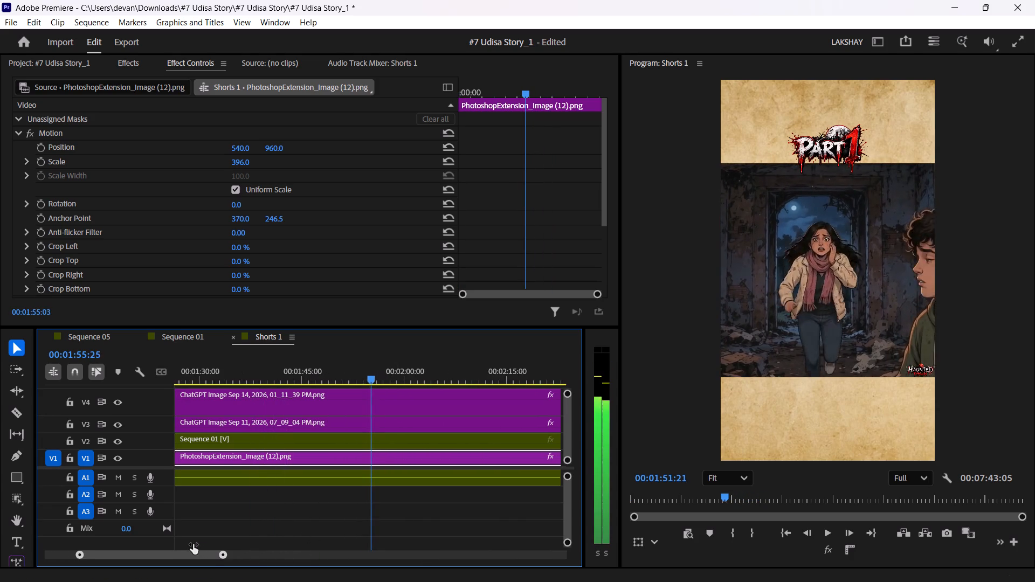
{"action": "left_click_drag", "start_coordinate": [193, 544], "coordinate": [174, 544]}
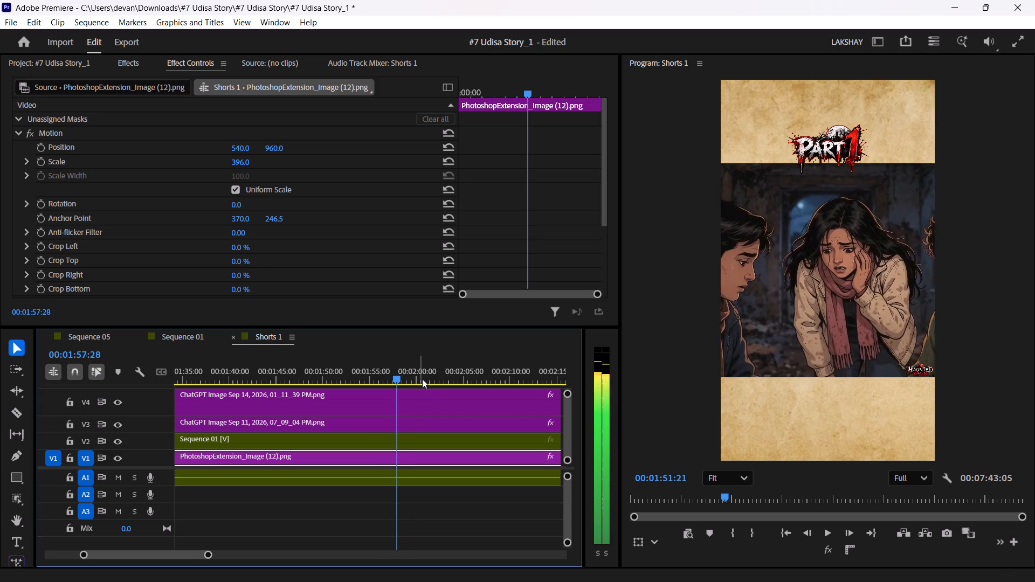
{"action": "key", "text": "space"}
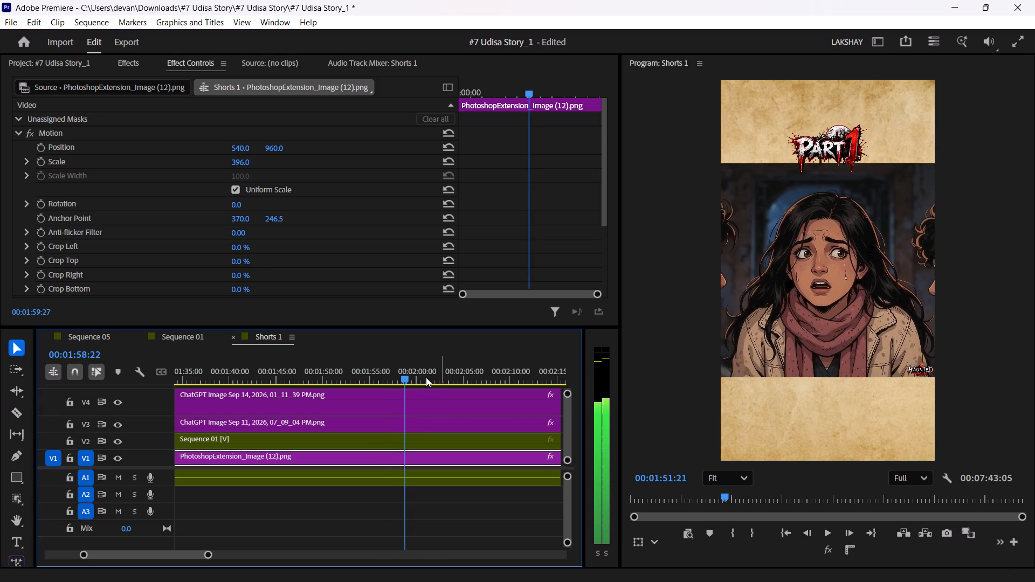
{"action": "left_click_drag", "start_coordinate": [210, 553], "coordinate": [120, 549]}
{"action": "left_click_drag", "start_coordinate": [135, 554], "coordinate": [53, 549]}
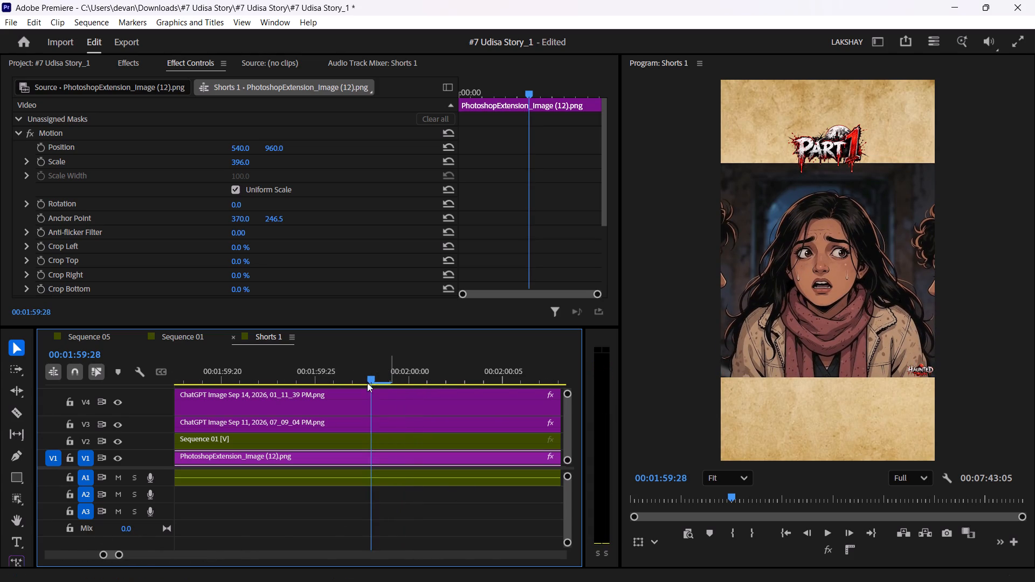
{"action": "left_click_drag", "start_coordinate": [374, 379], "coordinate": [410, 379]}
{"action": "left_click", "coordinate": [423, 406]}
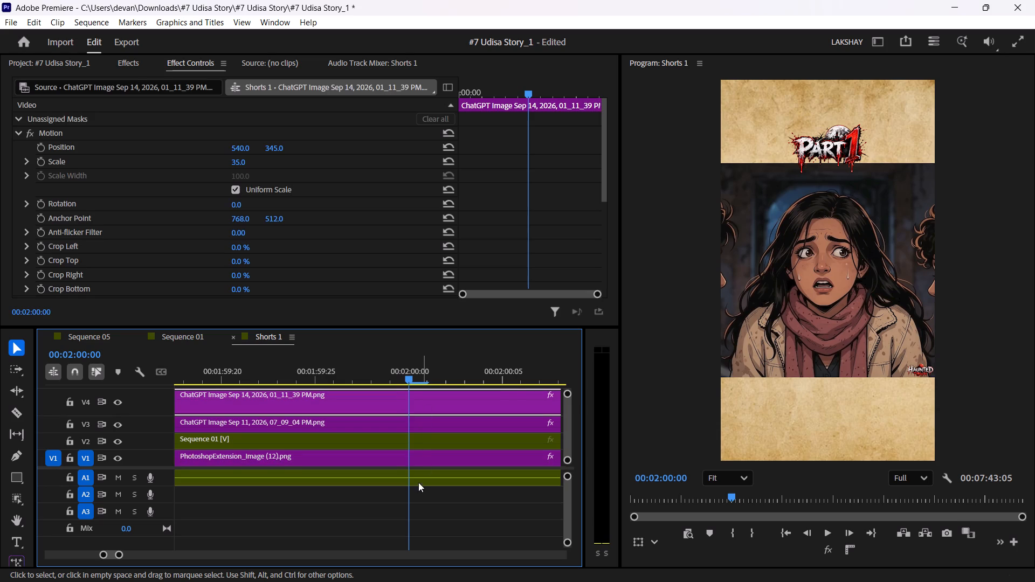
{"action": "key", "text": "c"}
{"action": "left_click", "coordinate": [426, 434]}
{"action": "left_click", "coordinate": [430, 423]}
{"action": "key", "text": "c"}
{"action": "left_click", "coordinate": [427, 435]}
{"action": "key", "text": "c"}
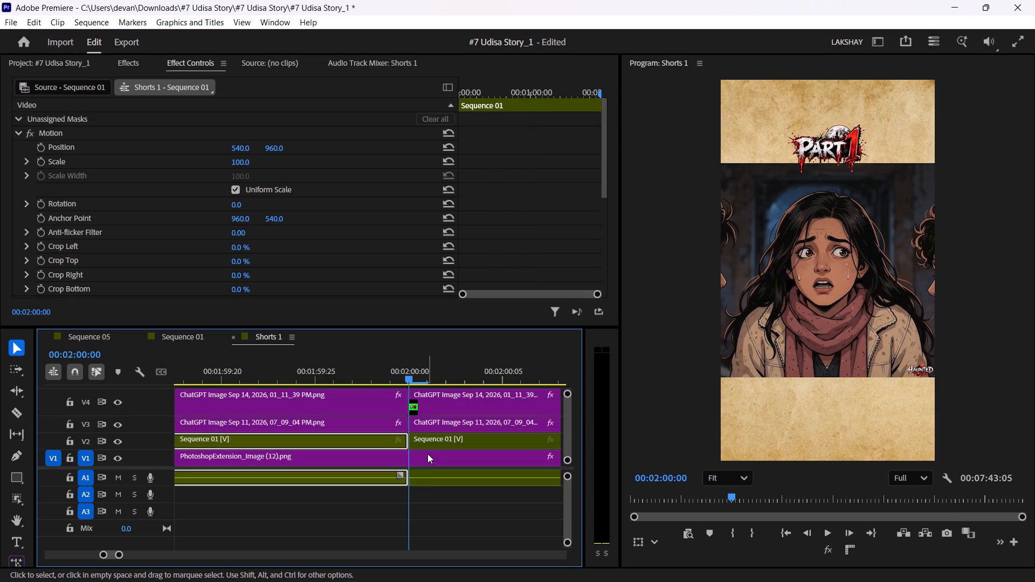
{"action": "left_click", "coordinate": [427, 456]}
{"action": "key", "text": "c"}
{"action": "left_click", "coordinate": [434, 516]}
Scrub through the first two minutes and the part after the cut to review the composited layout.
{"action": "left_click_drag", "start_coordinate": [120, 556], "coordinate": [218, 547]}
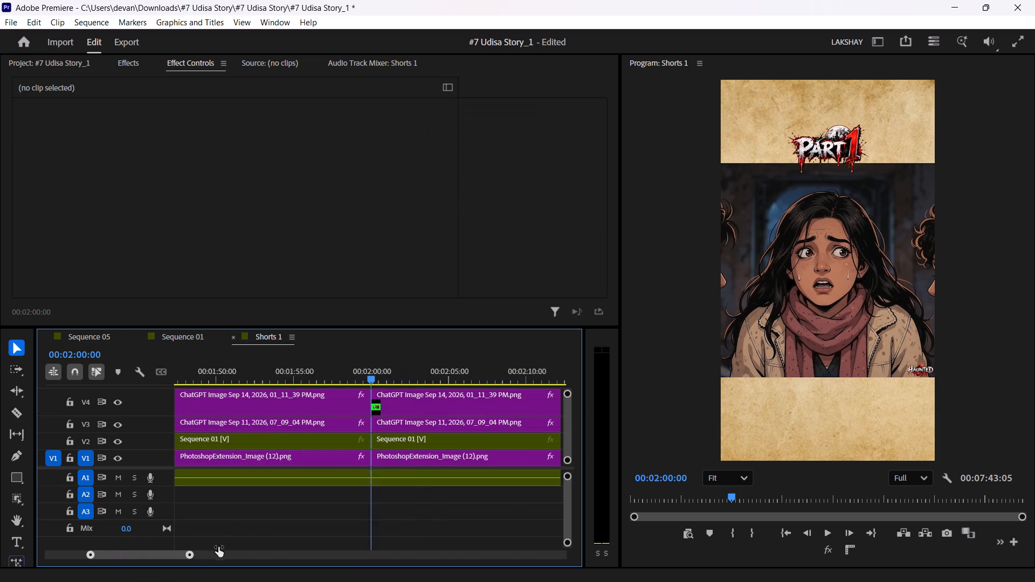
{"action": "left_click_drag", "start_coordinate": [218, 547], "coordinate": [516, 542]}
{"action": "left_click_drag", "start_coordinate": [250, 373], "coordinate": [243, 375]}
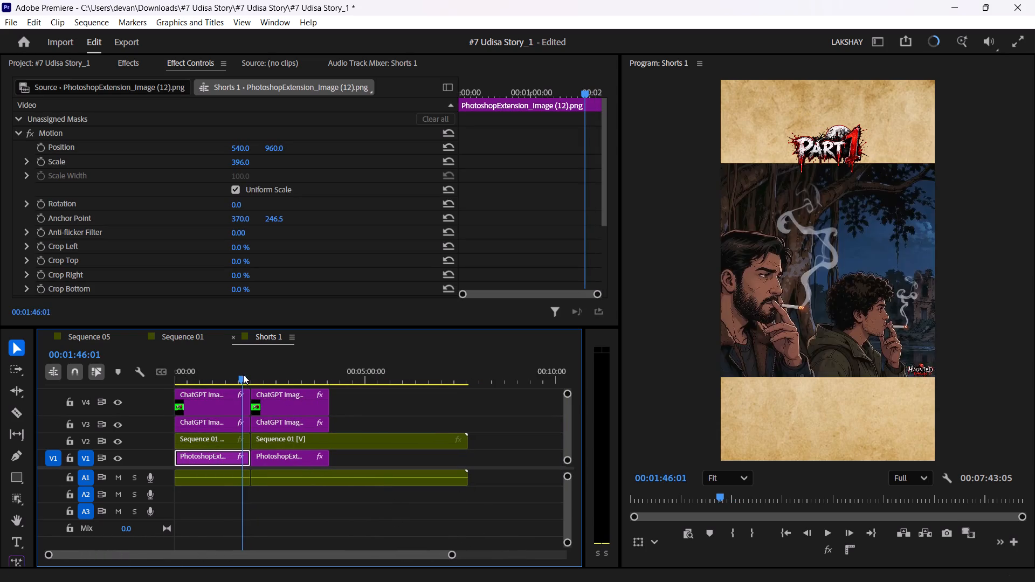
{"action": "left_click_drag", "start_coordinate": [243, 375], "coordinate": [224, 377]}
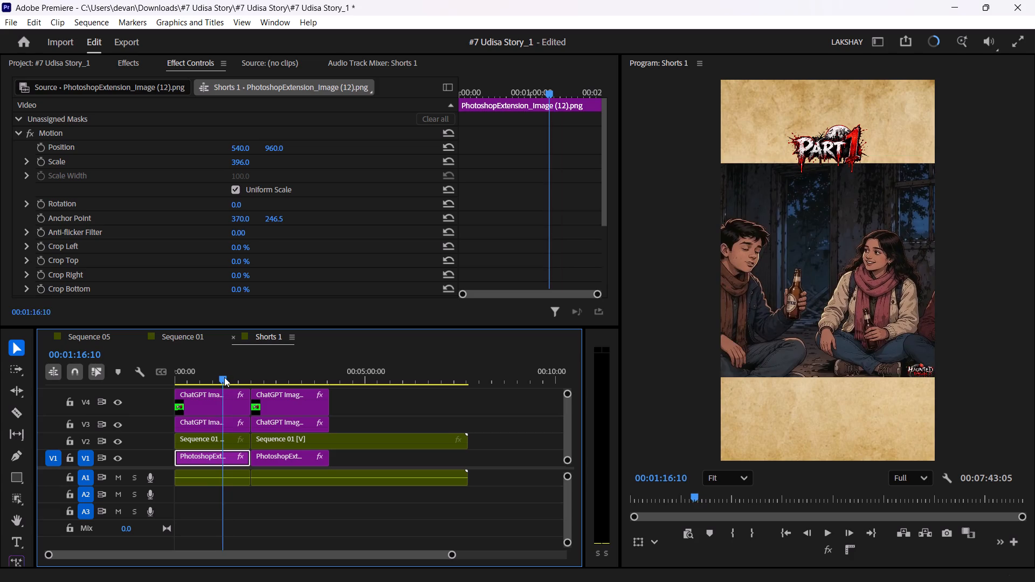
{"action": "left_click_drag", "start_coordinate": [224, 377], "coordinate": [228, 377]}
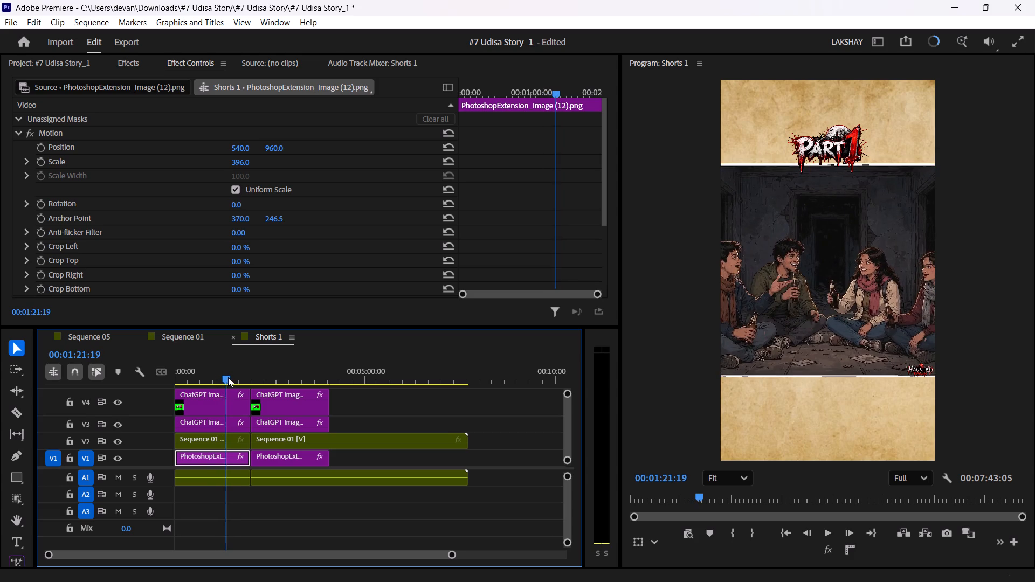
{"action": "left_click_drag", "start_coordinate": [228, 377], "coordinate": [217, 378]}
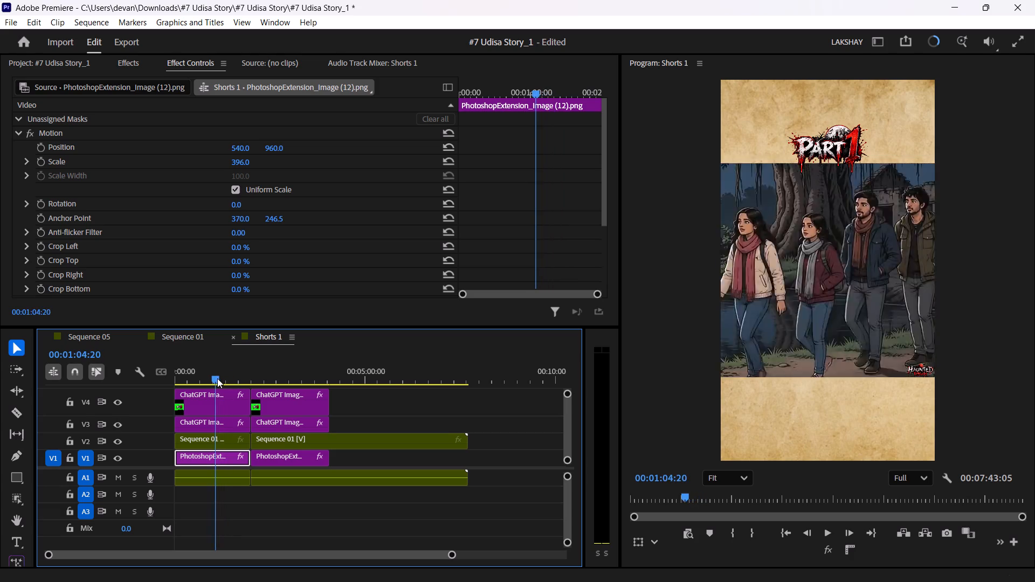
{"action": "left_click_drag", "start_coordinate": [217, 378], "coordinate": [206, 380]}
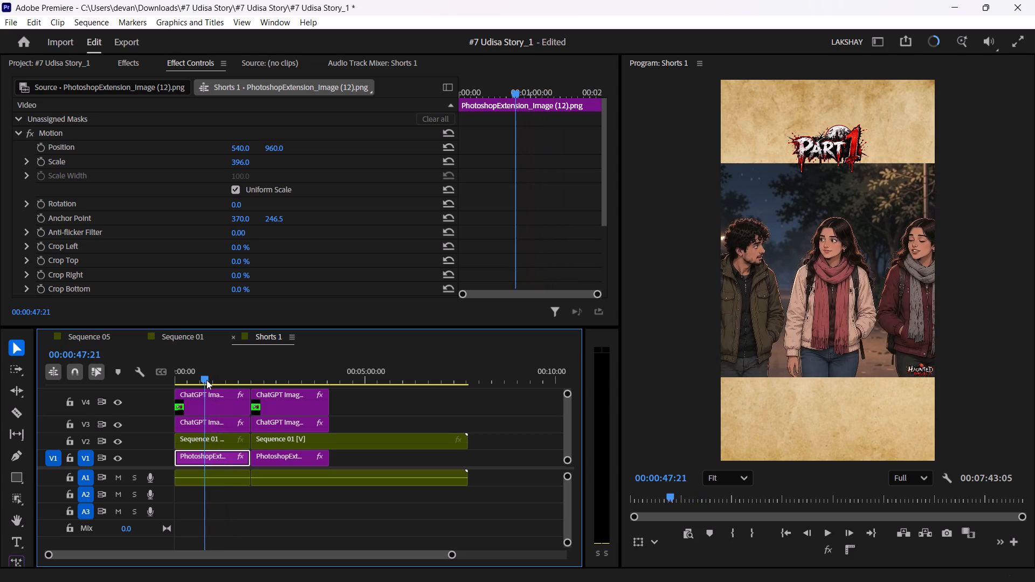
{"action": "left_click_drag", "start_coordinate": [206, 380], "coordinate": [190, 381]}
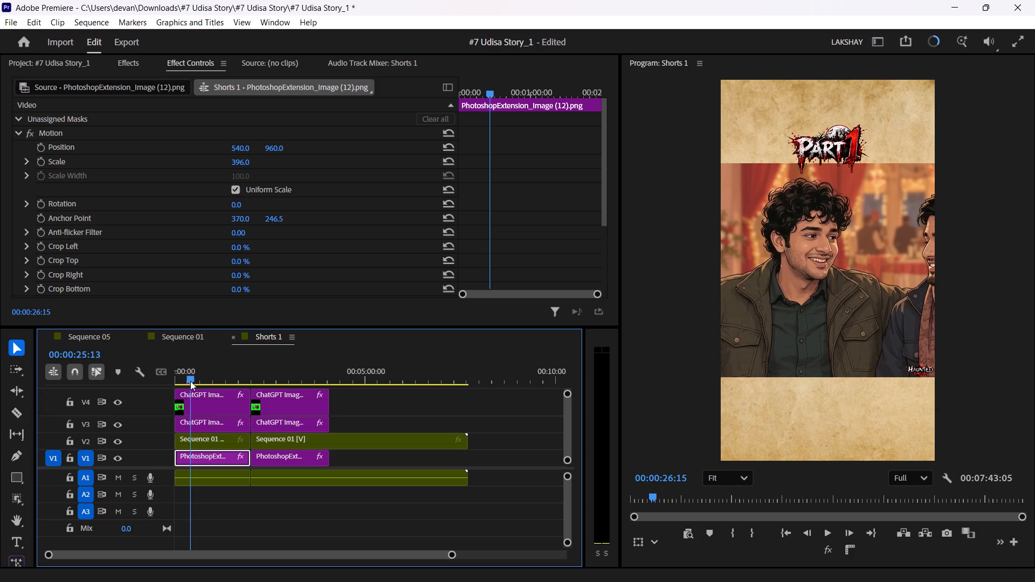
{"action": "left_click_drag", "start_coordinate": [190, 381], "coordinate": [169, 385]}
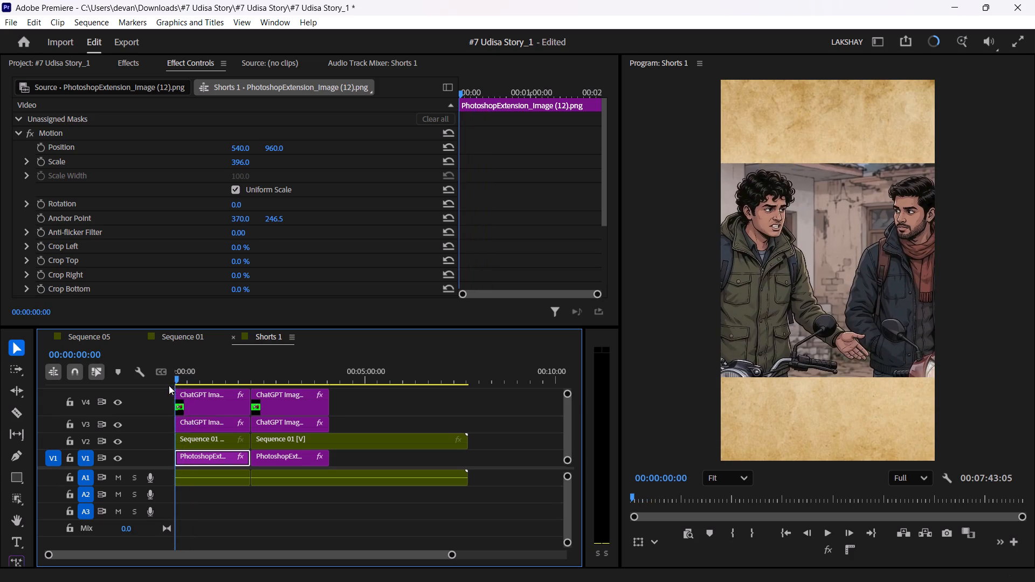
{"action": "left_click_drag", "start_coordinate": [169, 385], "coordinate": [293, 396]}
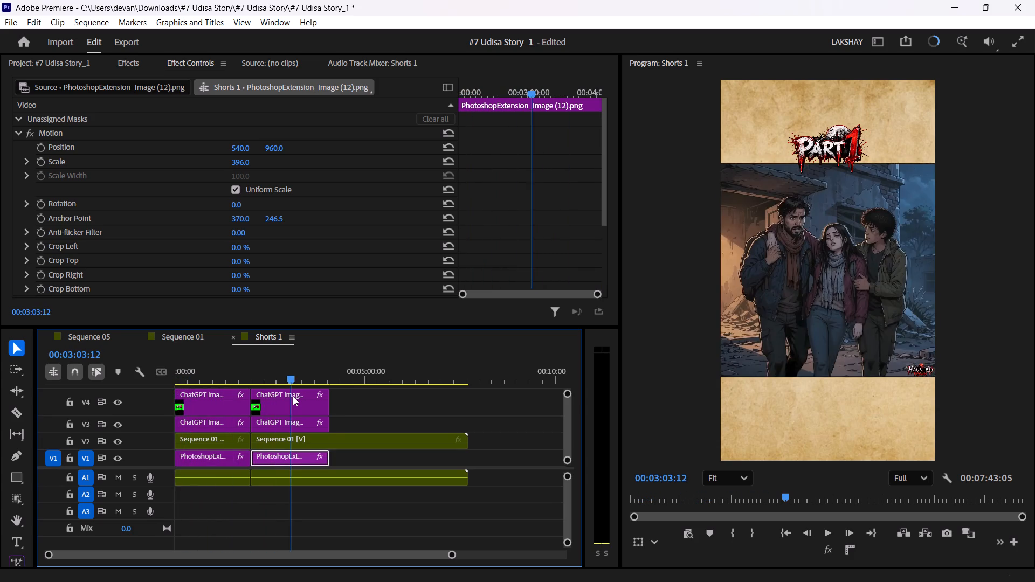
{"action": "left_click_drag", "start_coordinate": [293, 396], "coordinate": [292, 404]}
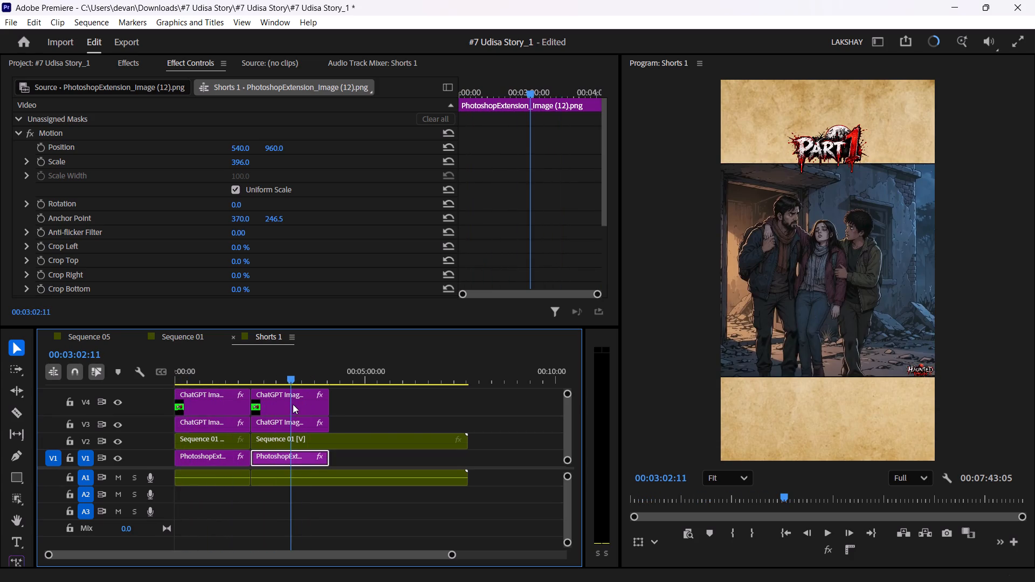
Delete all video and audio segments after the 00:02:00:00 cut.
{"action": "left_click_drag", "start_coordinate": [426, 408], "coordinate": [302, 493]}
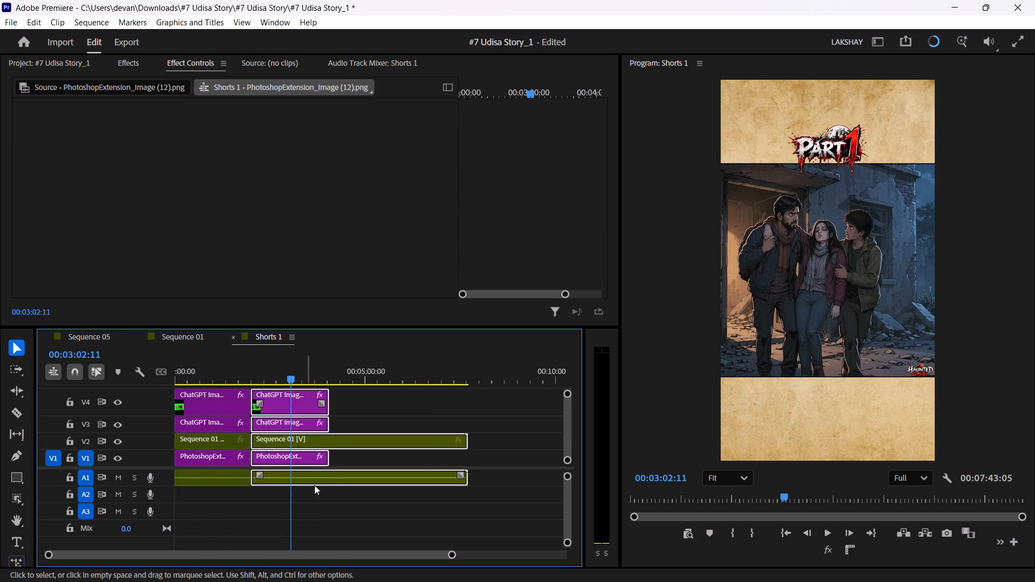
{"action": "key", "text": "Delete"}
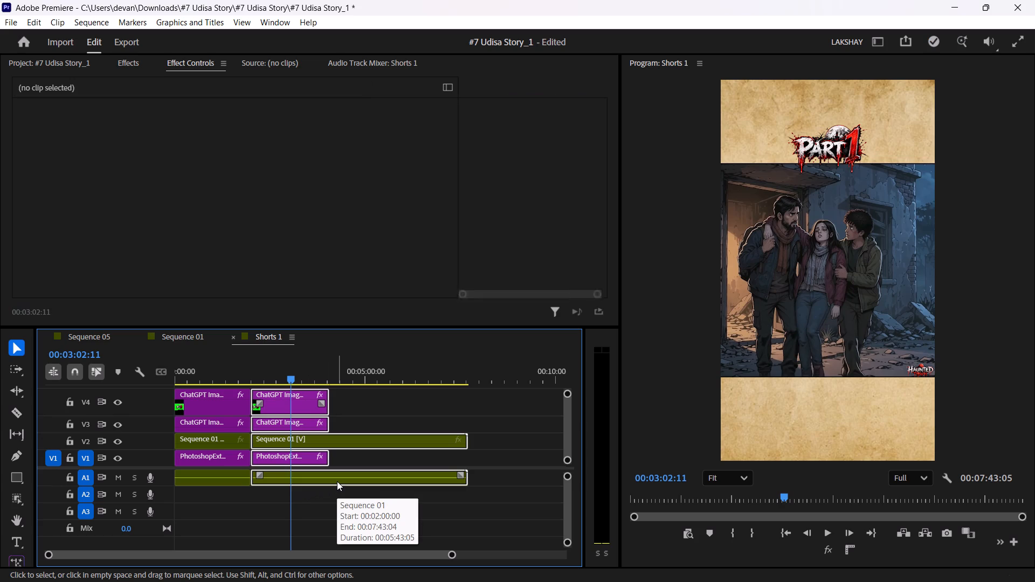
{"action": "left_click", "coordinate": [283, 406]}
Extend the starts of the logo and PART 1 title images on V3 and V4 back to the sequence start at 00:00:00:00.
{"action": "left_click_drag", "start_coordinate": [233, 376], "coordinate": [29, 370]}
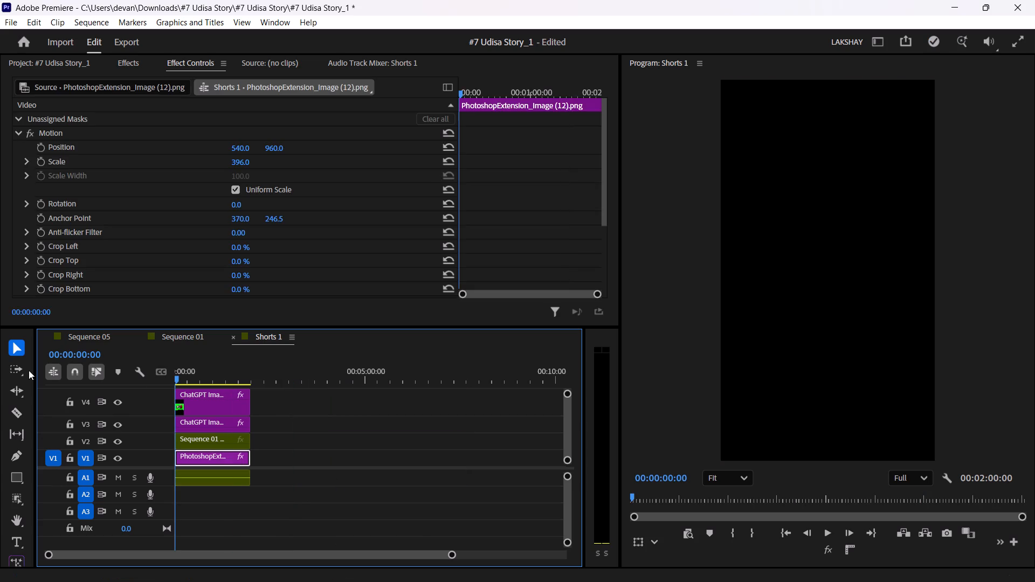
{"action": "left_click", "coordinate": [385, 458]}
{"action": "key", "text": "space"}
{"action": "key", "text": "space"}
{"action": "left_click", "coordinate": [199, 408]}
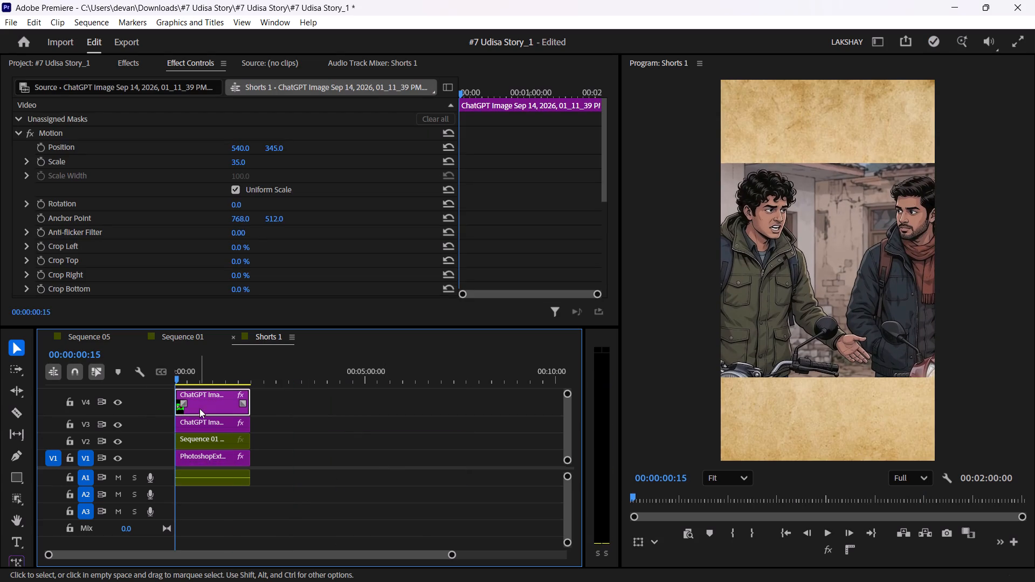
{"action": "left_click_drag", "start_coordinate": [456, 558], "coordinate": [120, 542]}
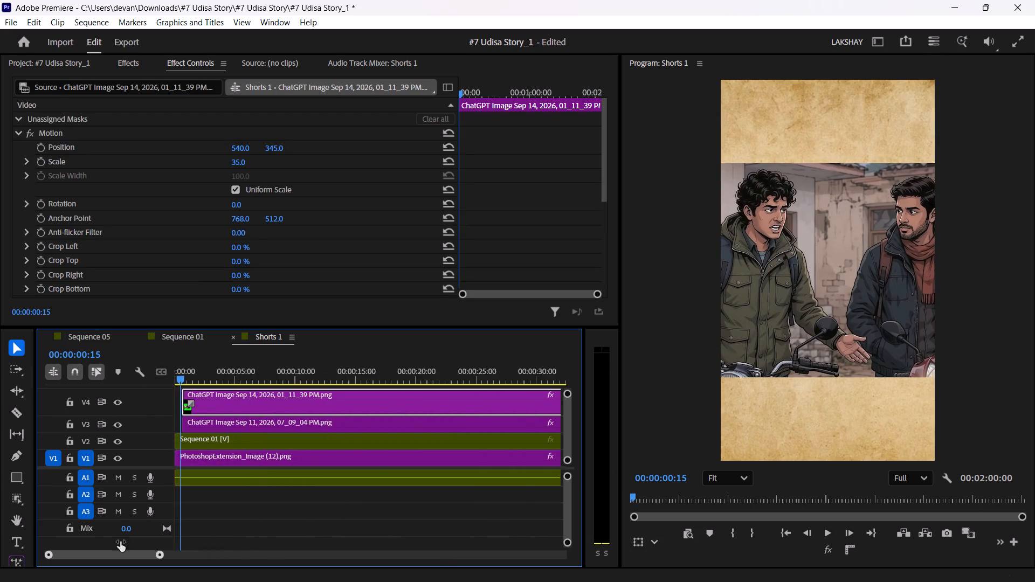
{"action": "left_click_drag", "start_coordinate": [120, 542], "coordinate": [50, 538]}
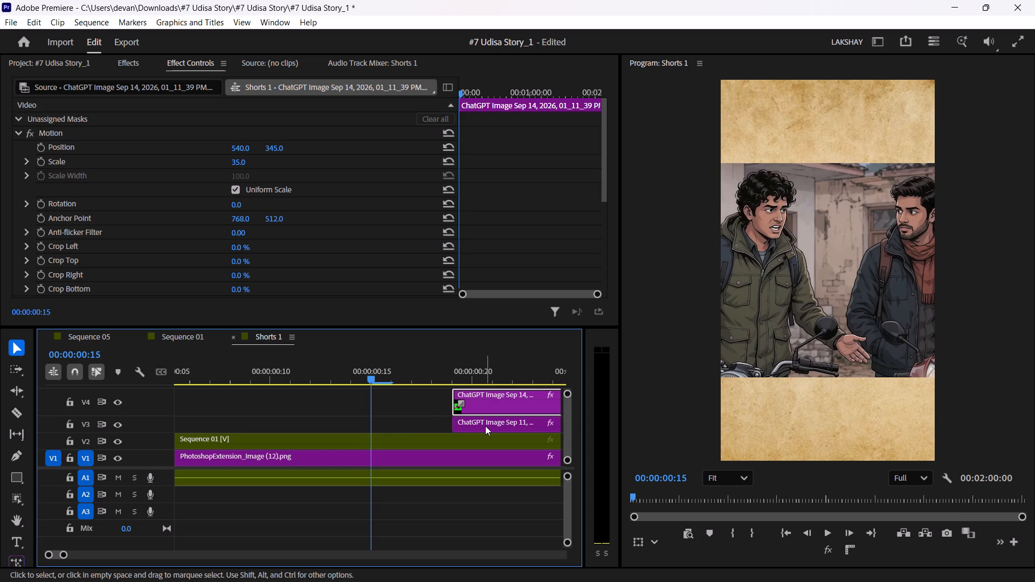
{"action": "left_click", "coordinate": [485, 426], "text": "shift"}
{"action": "left_click_drag", "start_coordinate": [453, 406], "coordinate": [125, 403]}
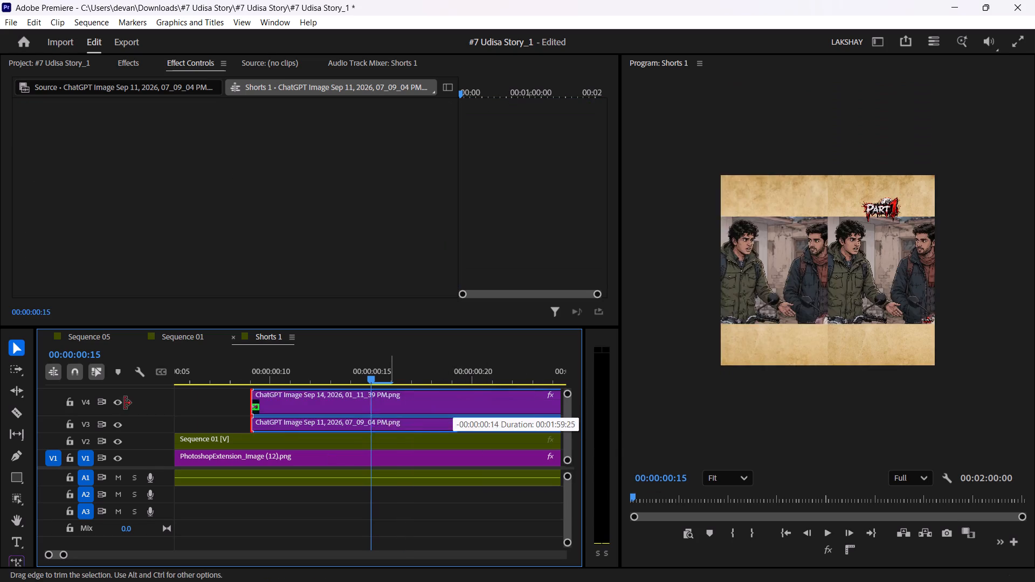
{"action": "left_click_drag", "start_coordinate": [125, 403], "coordinate": [114, 403]}
{"action": "left_click", "coordinate": [332, 510]}
Play the opening and scrub through the full Shorts 1 sequence to check the title, logo and story video up to the end.
{"action": "left_click_drag", "start_coordinate": [336, 366], "coordinate": [246, 376]}
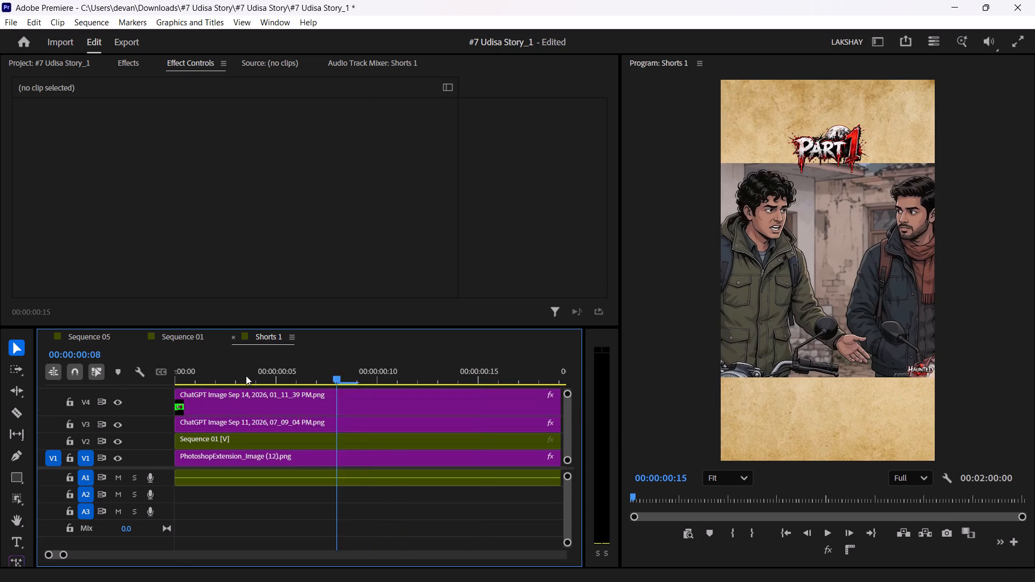
{"action": "left_click_drag", "start_coordinate": [246, 376], "coordinate": [45, 389]}
{"action": "key", "text": "space"}
{"action": "key", "text": "space"}
{"action": "left_click_drag", "start_coordinate": [65, 553], "coordinate": [97, 551]}
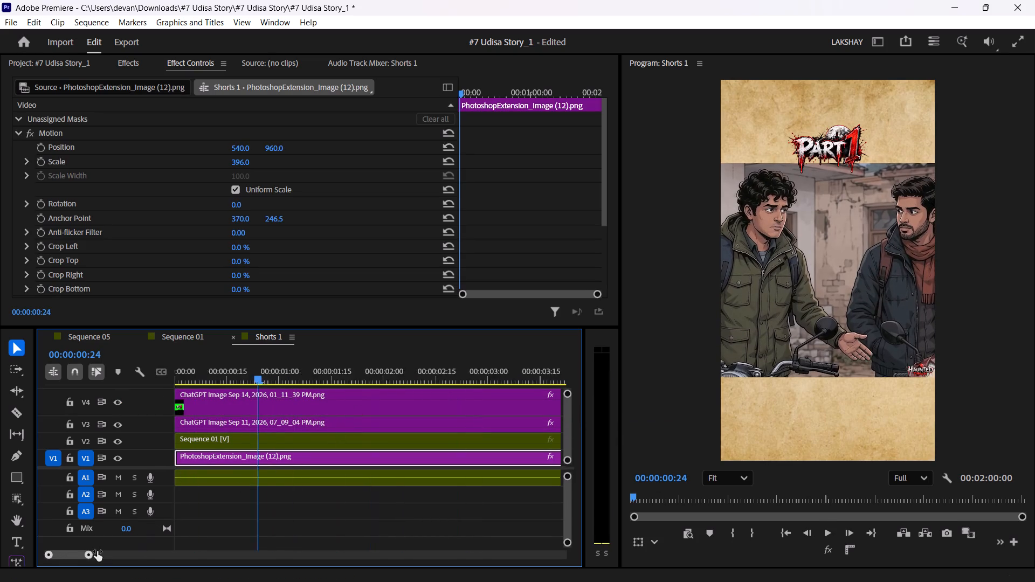
{"action": "left_click_drag", "start_coordinate": [97, 551], "coordinate": [193, 547]}
{"action": "left_click_drag", "start_coordinate": [180, 376], "coordinate": [201, 376]}
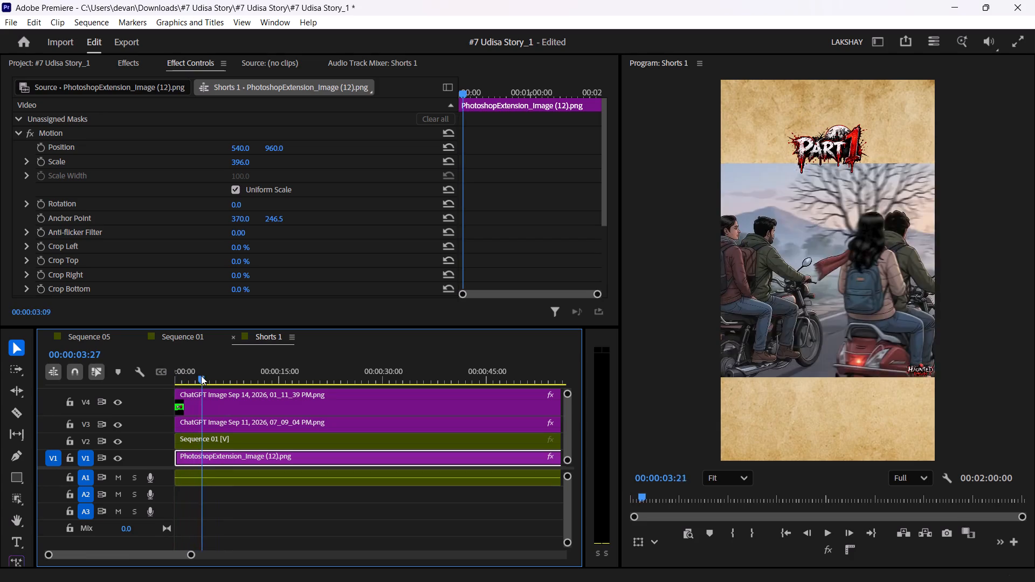
{"action": "left_click_drag", "start_coordinate": [201, 376], "coordinate": [263, 386]}
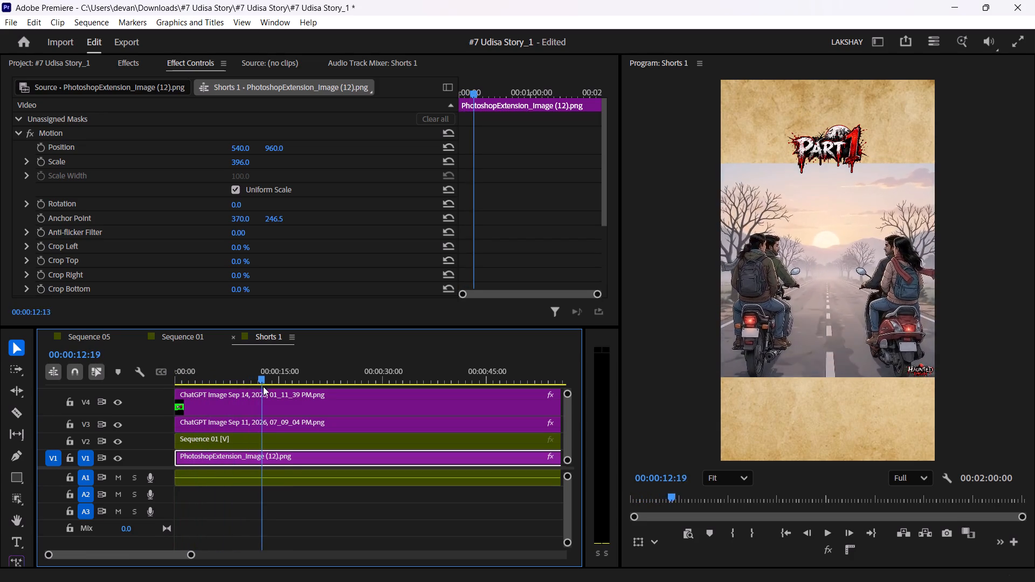
{"action": "left_click_drag", "start_coordinate": [263, 386], "coordinate": [303, 398]}
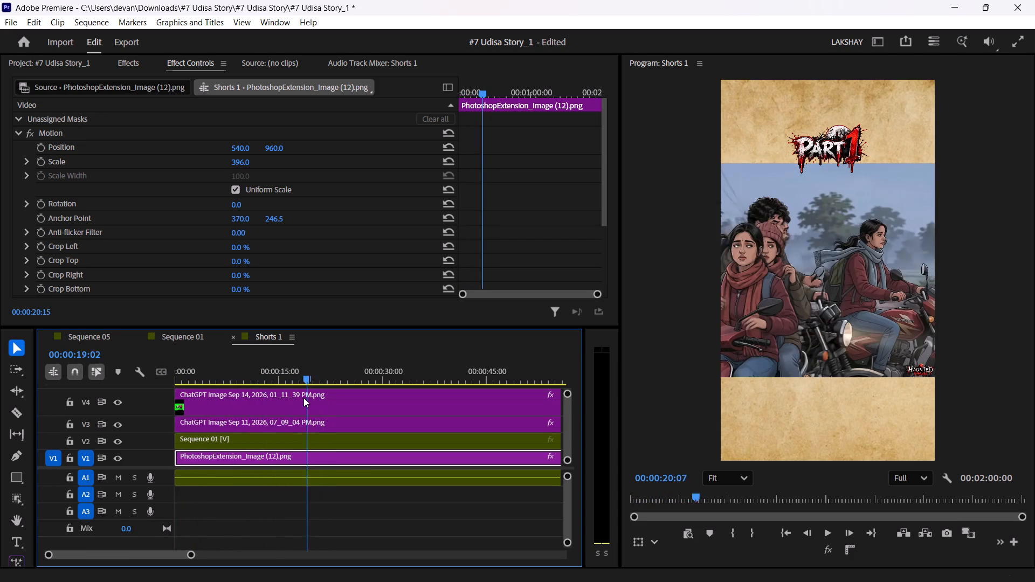
{"action": "left_click_drag", "start_coordinate": [303, 398], "coordinate": [300, 400]}
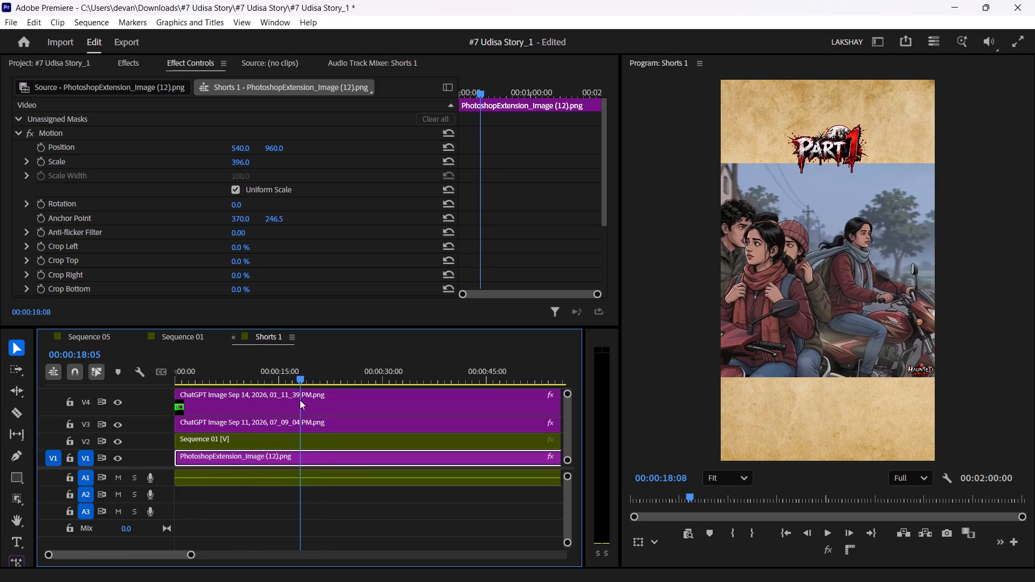
{"action": "left_click_drag", "start_coordinate": [300, 400], "coordinate": [312, 404]}
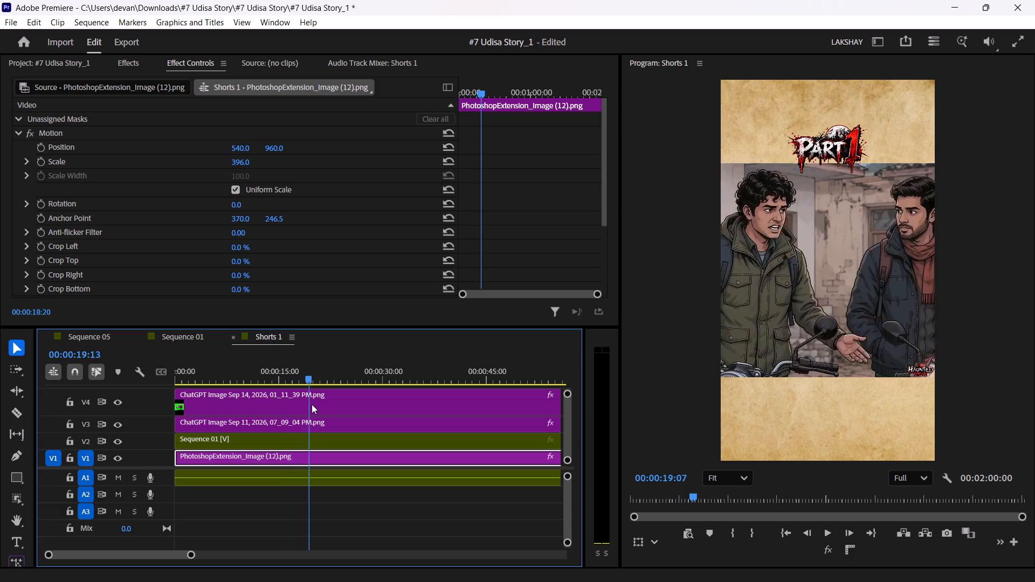
{"action": "left_click_drag", "start_coordinate": [312, 404], "coordinate": [365, 412]}
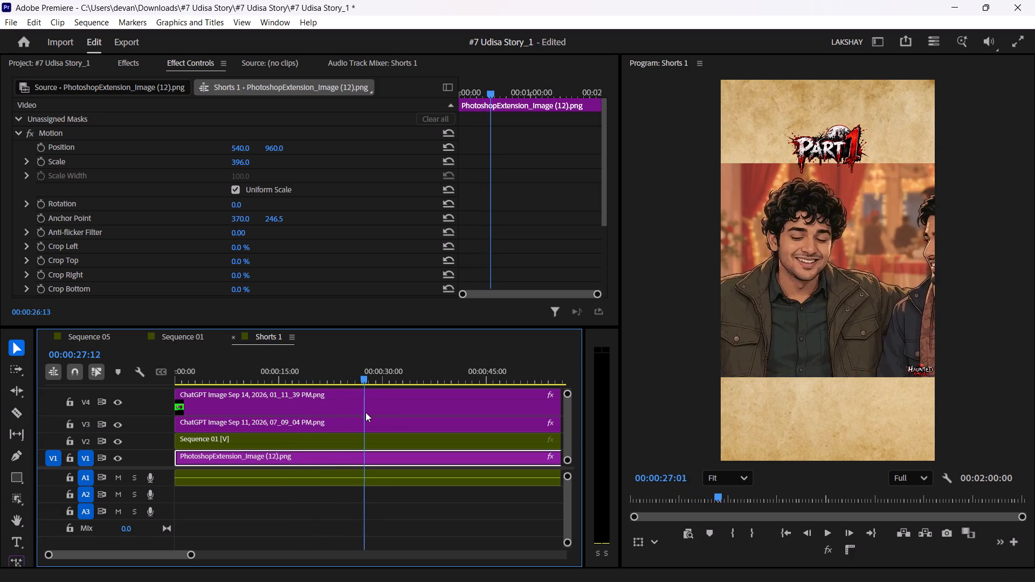
{"action": "left_click_drag", "start_coordinate": [365, 412], "coordinate": [436, 419]}
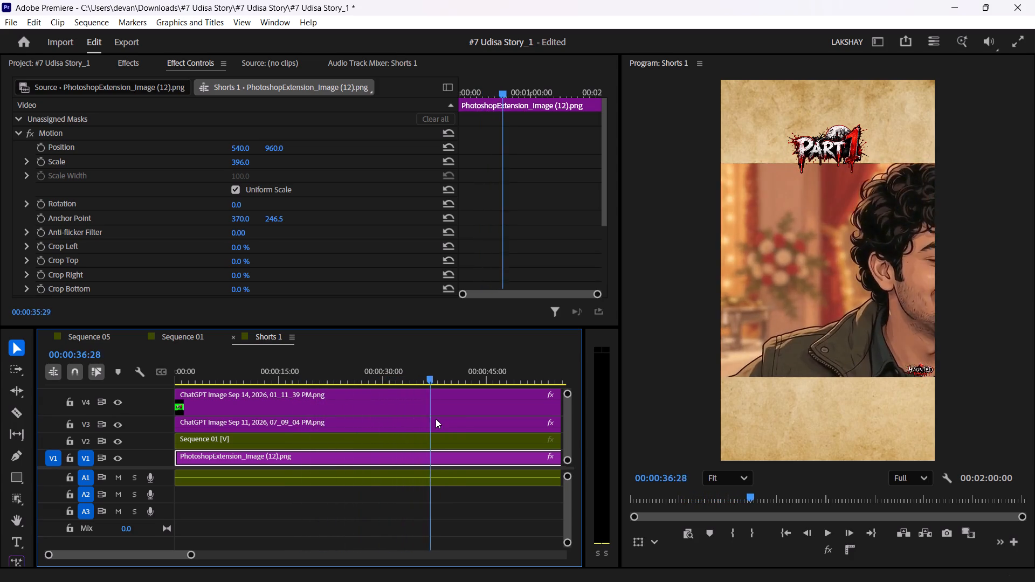
{"action": "left_click_drag", "start_coordinate": [436, 419], "coordinate": [584, 420]}
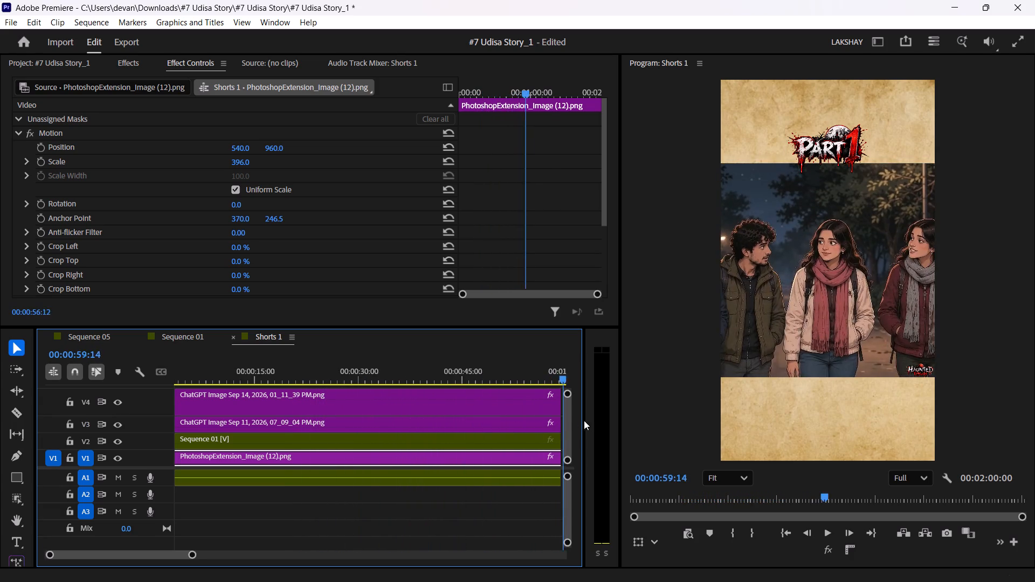
{"action": "left_click_drag", "start_coordinate": [584, 420], "coordinate": [605, 423]}
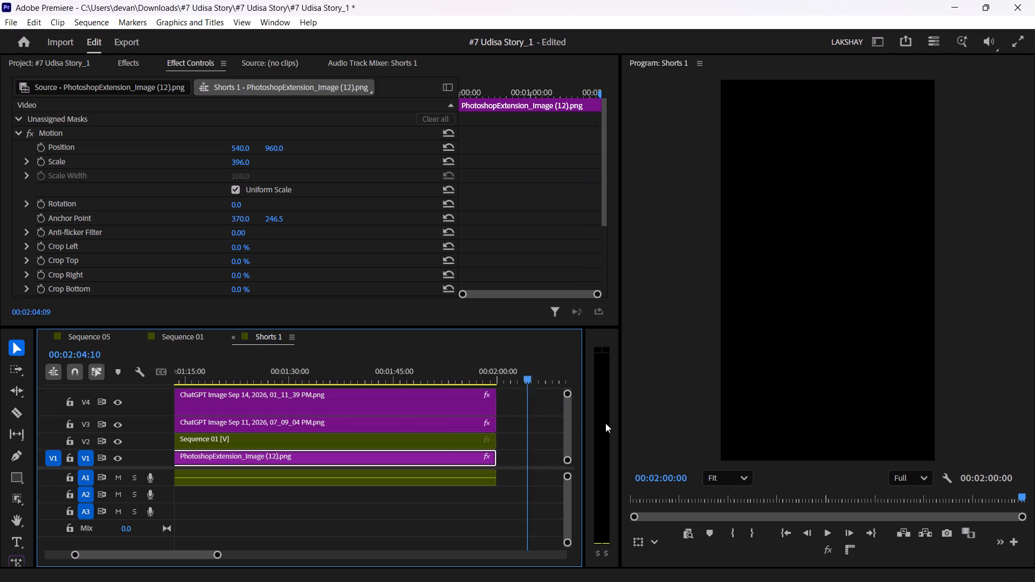
{"action": "left_click_drag", "start_coordinate": [605, 423], "coordinate": [325, 417]}
{"action": "left_click_drag", "start_coordinate": [319, 372], "coordinate": [317, 372]}
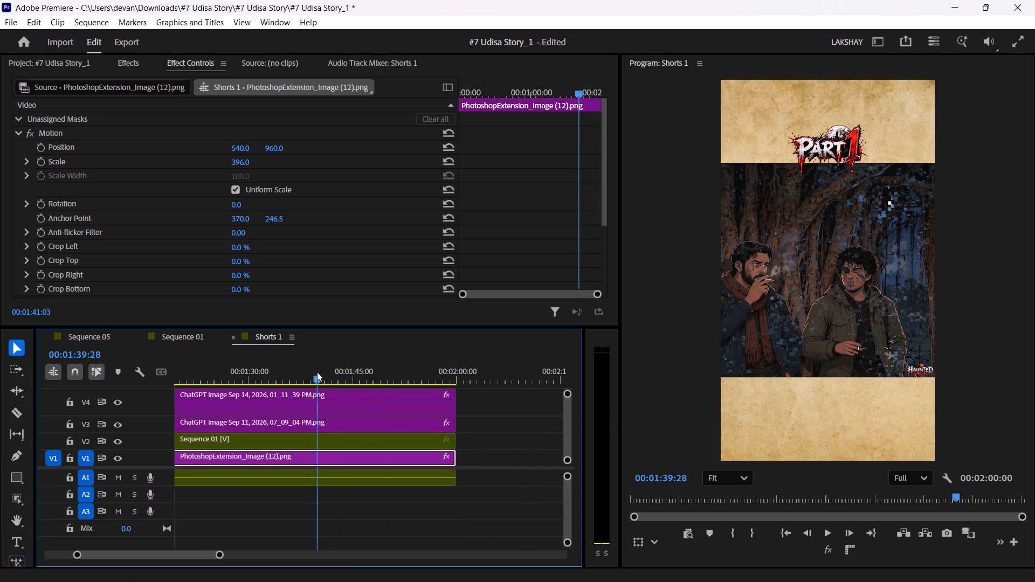
{"action": "left_click_drag", "start_coordinate": [317, 372], "coordinate": [357, 380]}
Save the project.
{"action": "key", "text": "ctrl+s"}
Open the export settings for the Shorts 1 sequence and set the output format to H.264.
{"action": "left_click", "coordinate": [127, 45]}
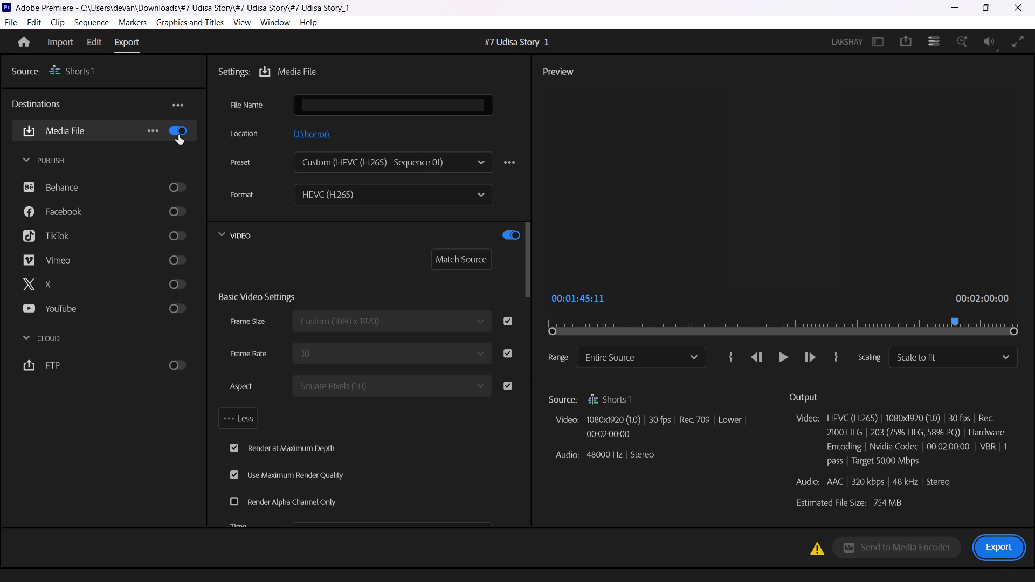
{"action": "left_click", "coordinate": [310, 140]}
{"action": "left_click", "coordinate": [313, 137]}
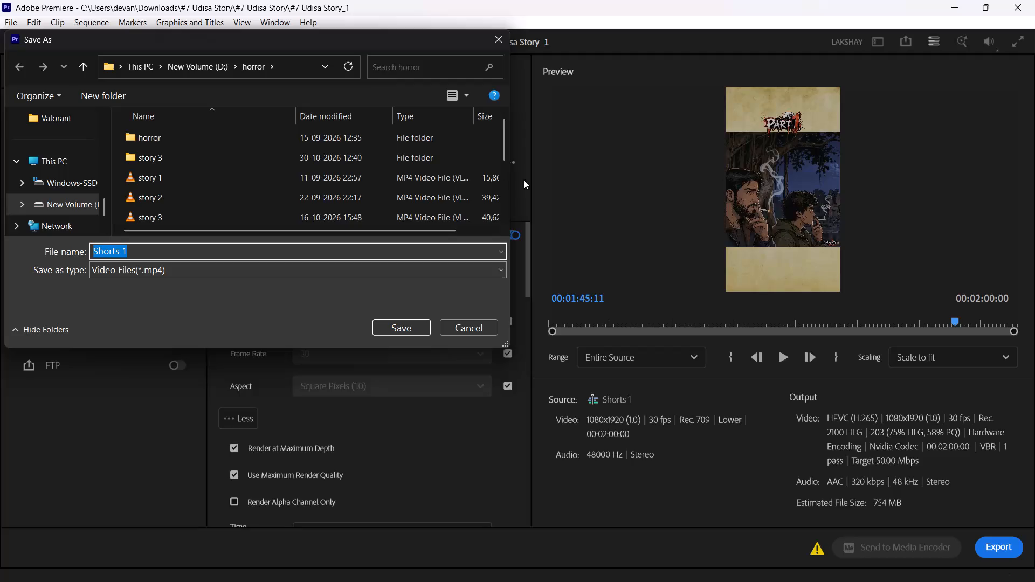
{"action": "left_click", "coordinate": [500, 47]}
{"action": "left_click", "coordinate": [359, 194]}
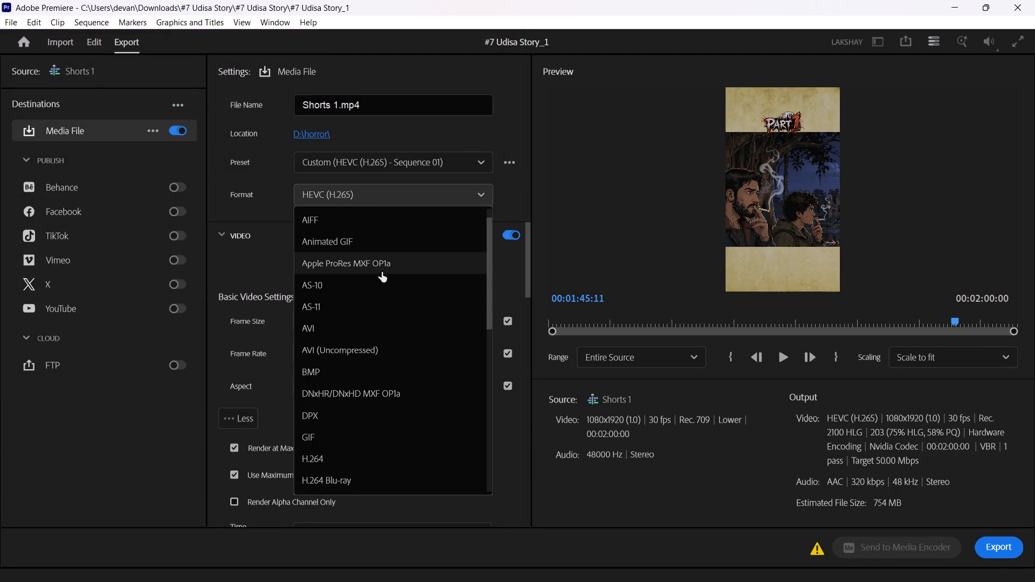
{"action": "left_click", "coordinate": [341, 441]}
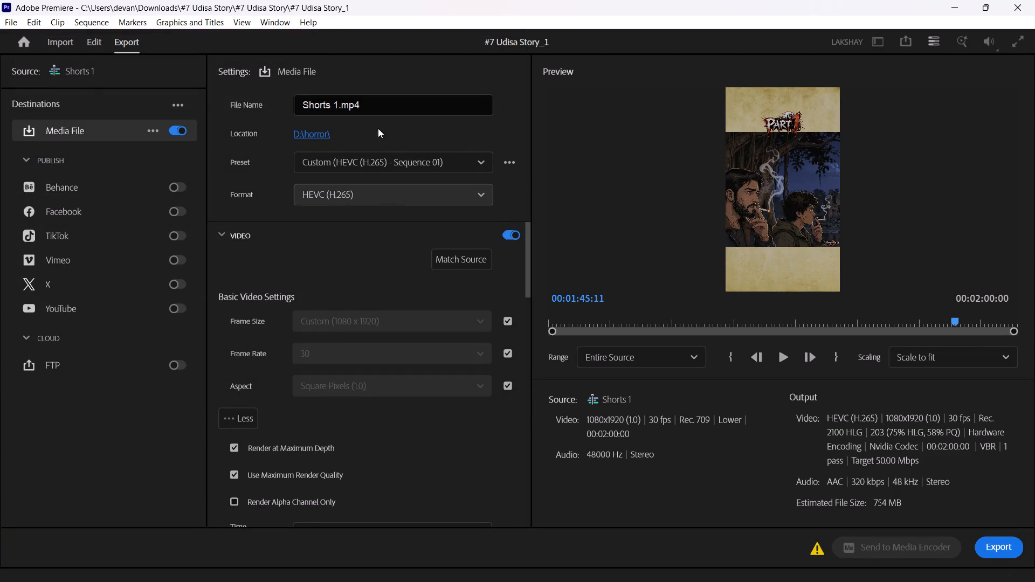
Create a folder named story 7 inside D:\horror and set it as the export location for Shorts 1.
{"action": "left_click", "coordinate": [321, 141]}
{"action": "left_click", "coordinate": [317, 137]}
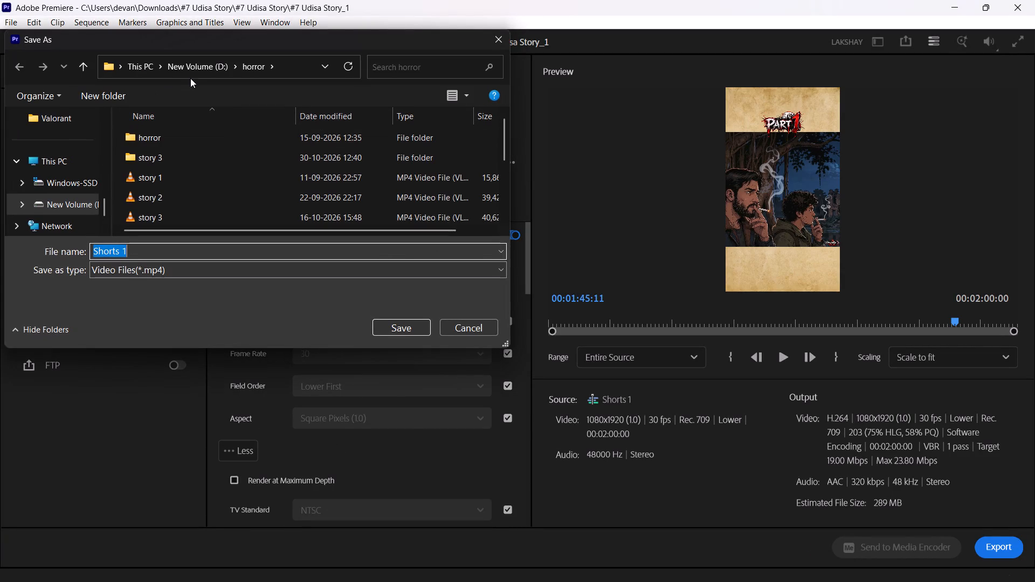
{"action": "key", "text": "ctrl+shift+n"}
{"action": "type", "text": "story 7"}
{"action": "key", "text": "Return"}
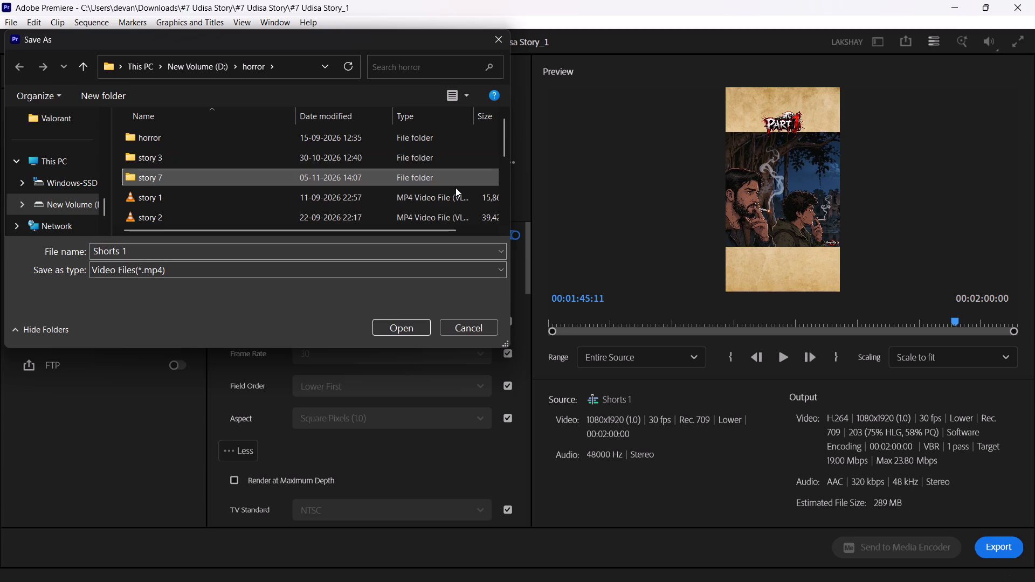
{"action": "double_click", "coordinate": [167, 172]}
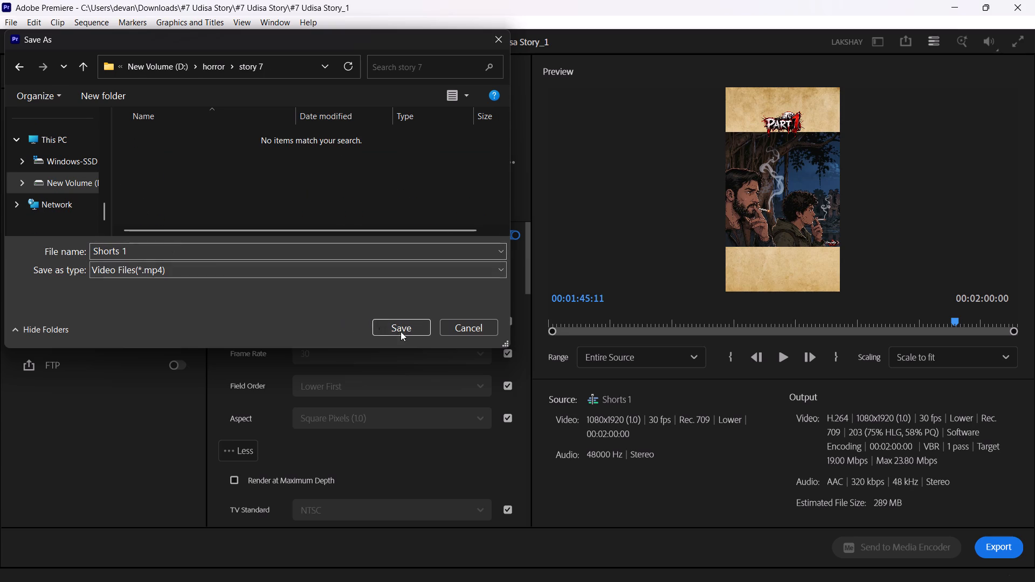
{"action": "left_click", "coordinate": [401, 331]}
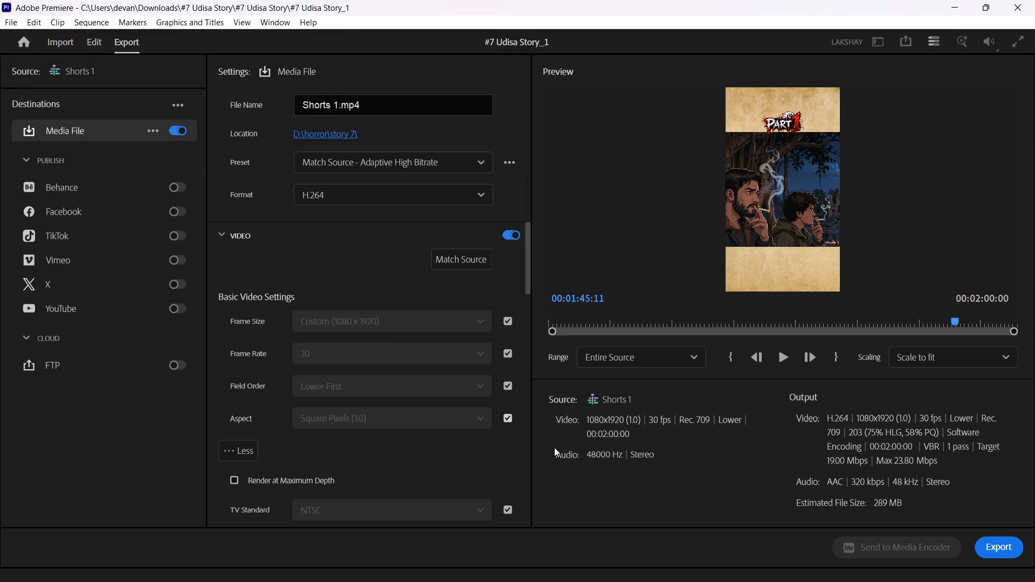
Look over the video and encoding settings, and start the export of Shorts 1.mp4.
{"action": "left_click_drag", "start_coordinate": [526, 274], "coordinate": [519, 375]}
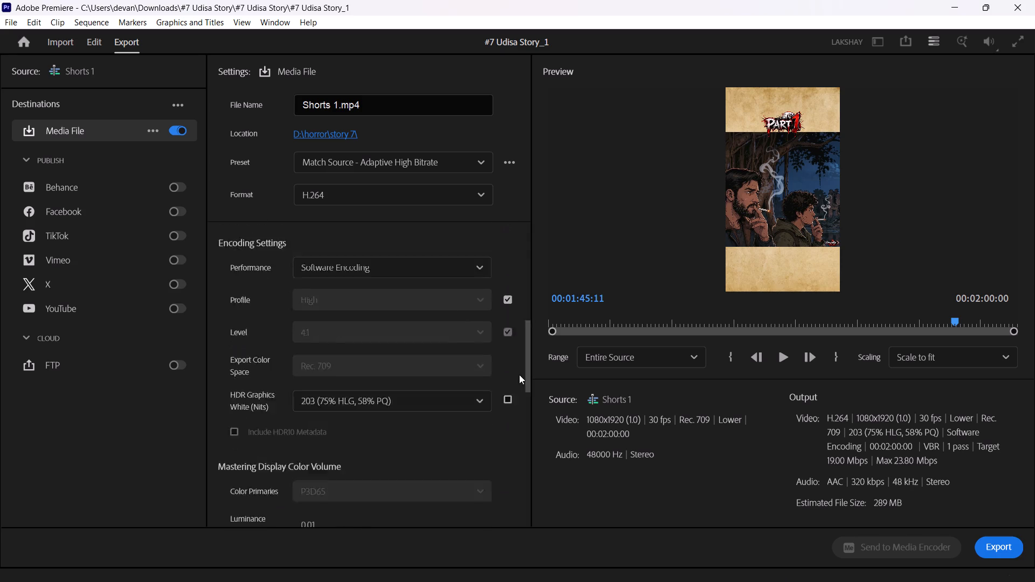
{"action": "left_click_drag", "start_coordinate": [519, 375], "coordinate": [495, 126]}
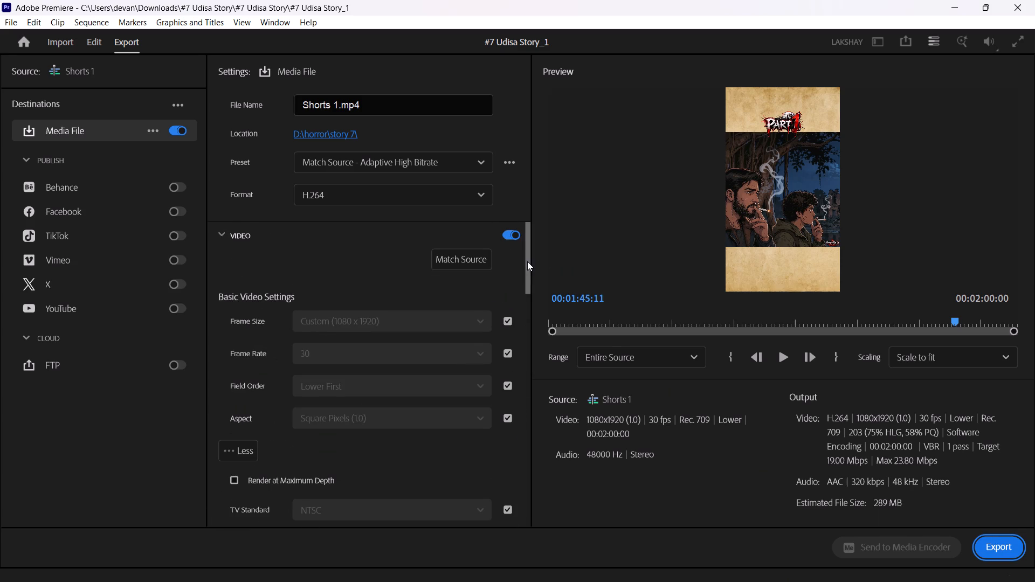
{"action": "left_click_drag", "start_coordinate": [527, 261], "coordinate": [508, 137]}
{"action": "left_click", "coordinate": [993, 545]}
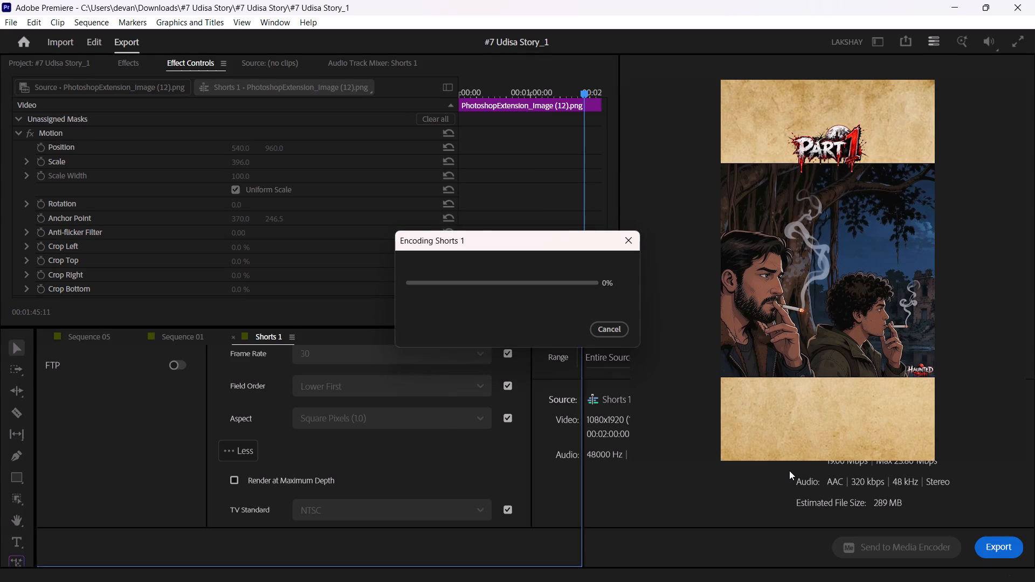
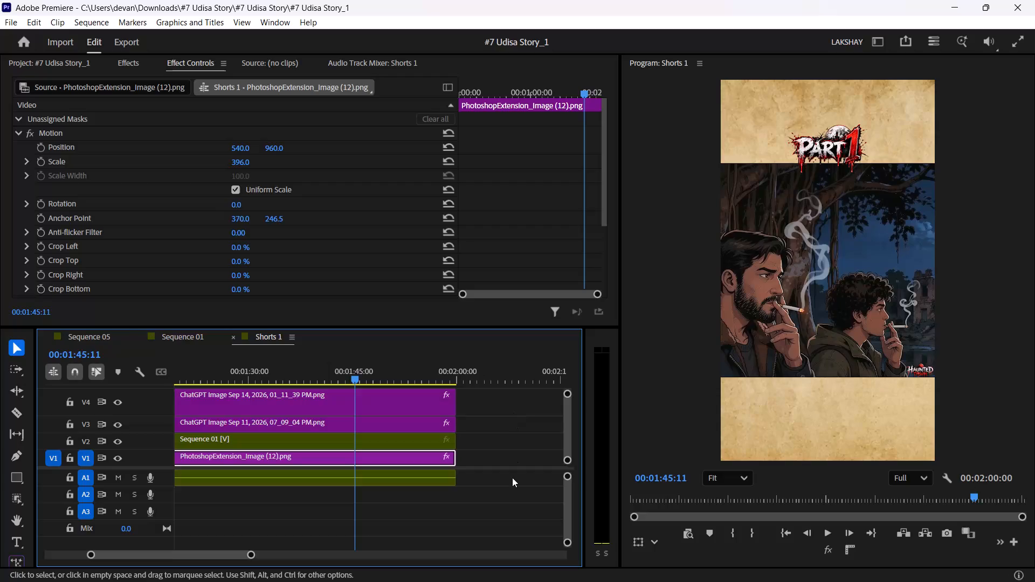
Save the project.
{"action": "left_click", "coordinate": [512, 477]}
{"action": "key", "text": "ctrl+s"}
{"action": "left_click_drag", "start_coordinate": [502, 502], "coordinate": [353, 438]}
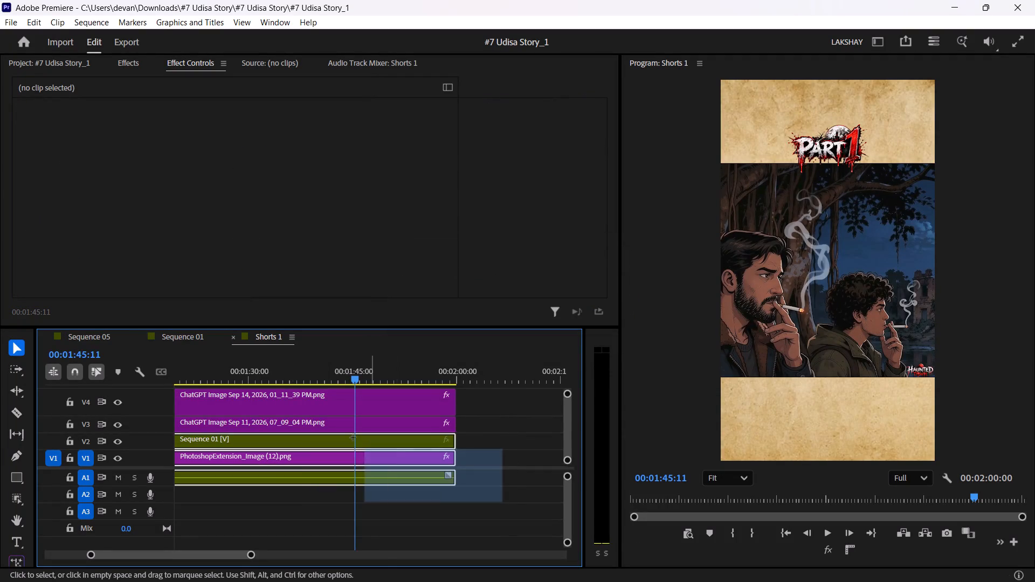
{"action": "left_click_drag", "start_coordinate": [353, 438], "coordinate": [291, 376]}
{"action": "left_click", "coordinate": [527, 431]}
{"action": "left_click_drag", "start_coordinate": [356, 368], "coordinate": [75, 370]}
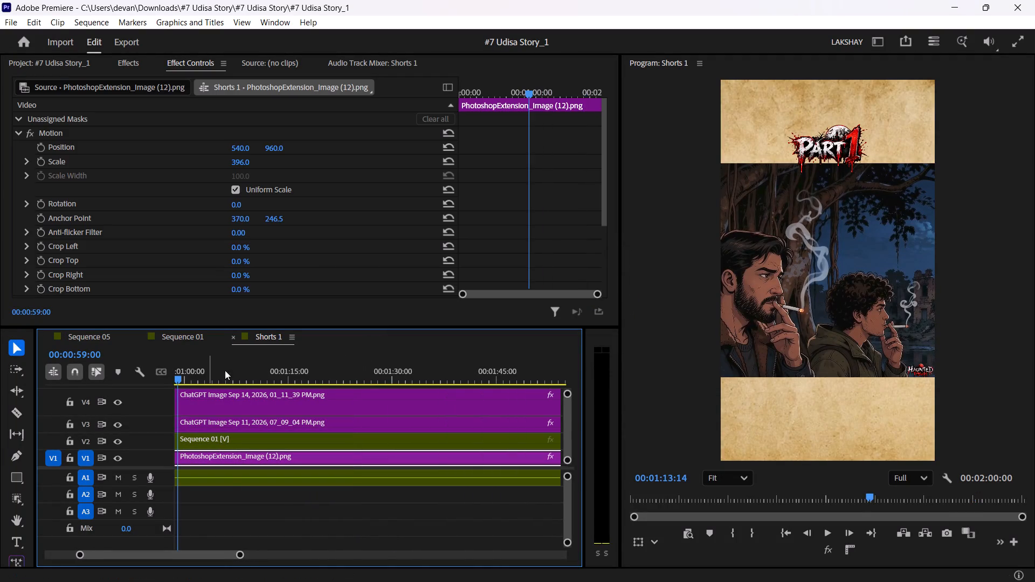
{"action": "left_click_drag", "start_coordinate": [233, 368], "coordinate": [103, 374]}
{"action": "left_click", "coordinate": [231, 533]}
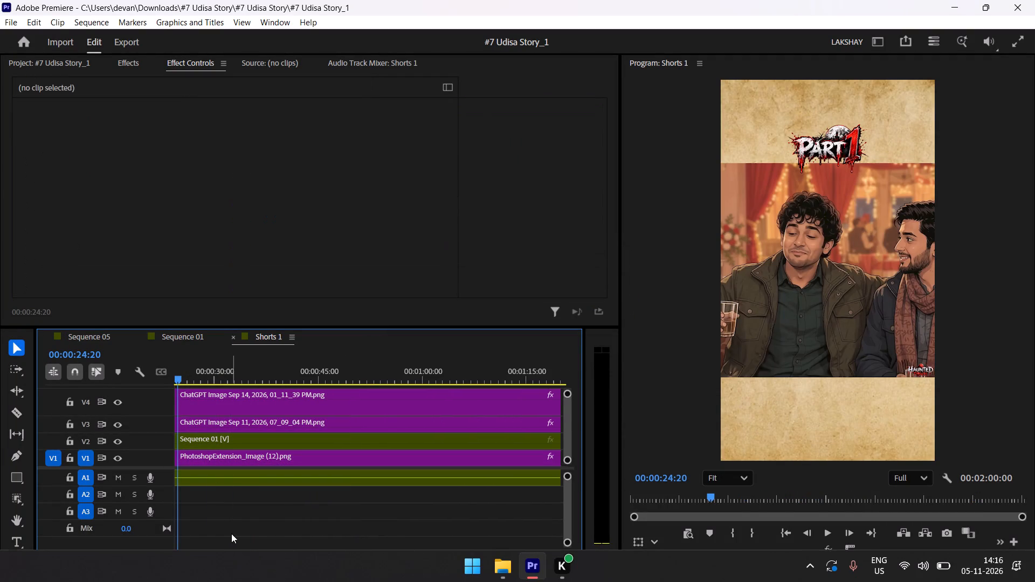
Extend all clips in the Shorts 1 sequence together so that they end at 00:04:00:00.
{"action": "left_click_drag", "start_coordinate": [224, 555], "coordinate": [411, 537]}
{"action": "left_click_drag", "start_coordinate": [322, 372], "coordinate": [355, 370]}
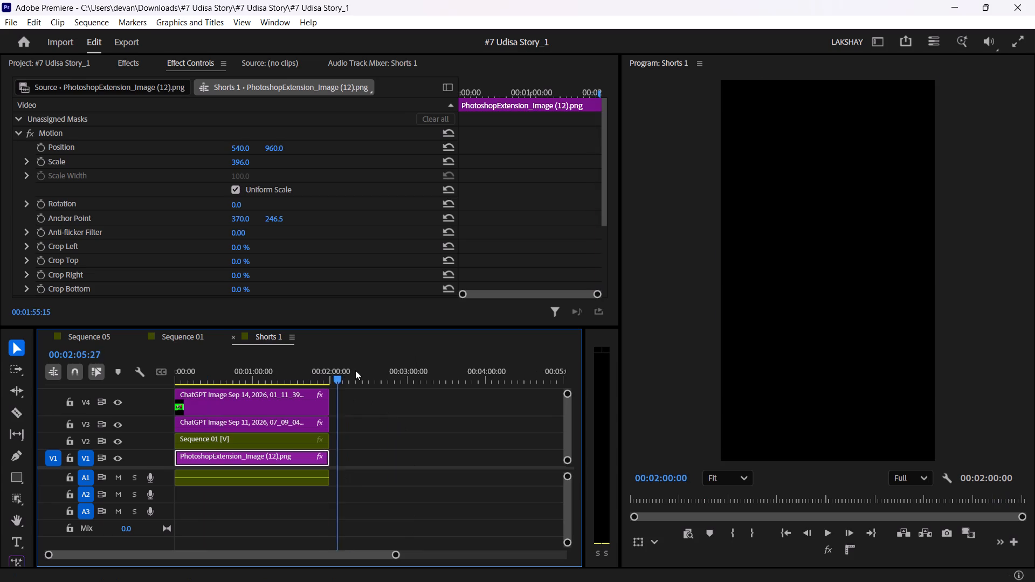
{"action": "left_click_drag", "start_coordinate": [355, 370], "coordinate": [489, 384]}
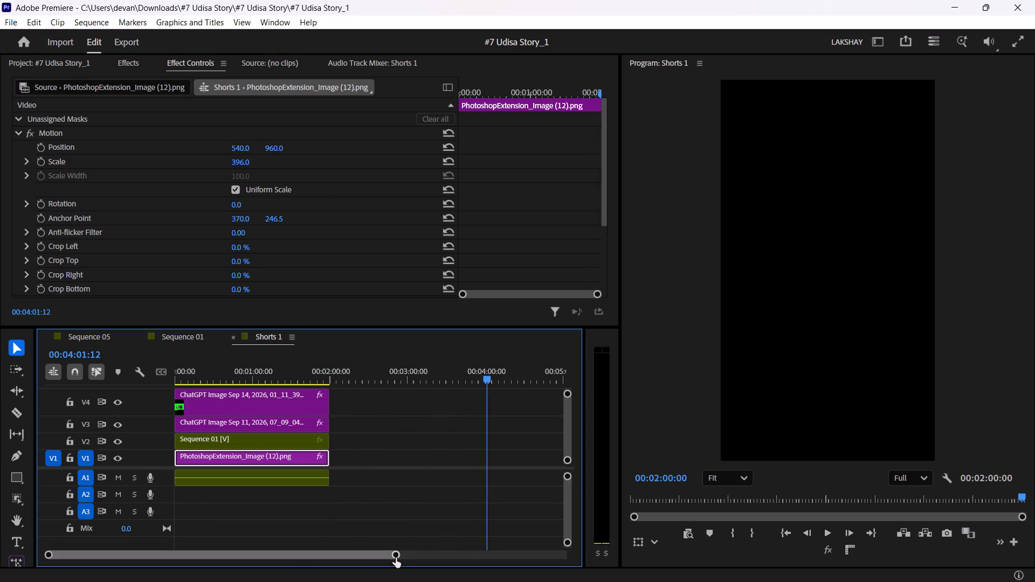
{"action": "left_click_drag", "start_coordinate": [396, 556], "coordinate": [98, 559]}
{"action": "left_click_drag", "start_coordinate": [358, 379], "coordinate": [346, 389]}
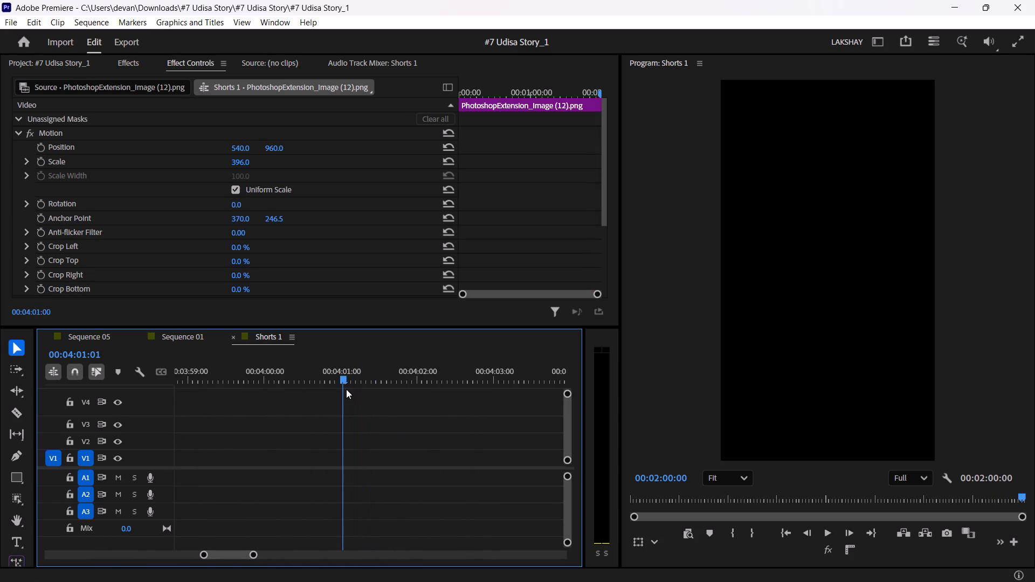
{"action": "left_click_drag", "start_coordinate": [346, 389], "coordinate": [342, 392]}
{"action": "left_click_drag", "start_coordinate": [291, 384], "coordinate": [286, 385]}
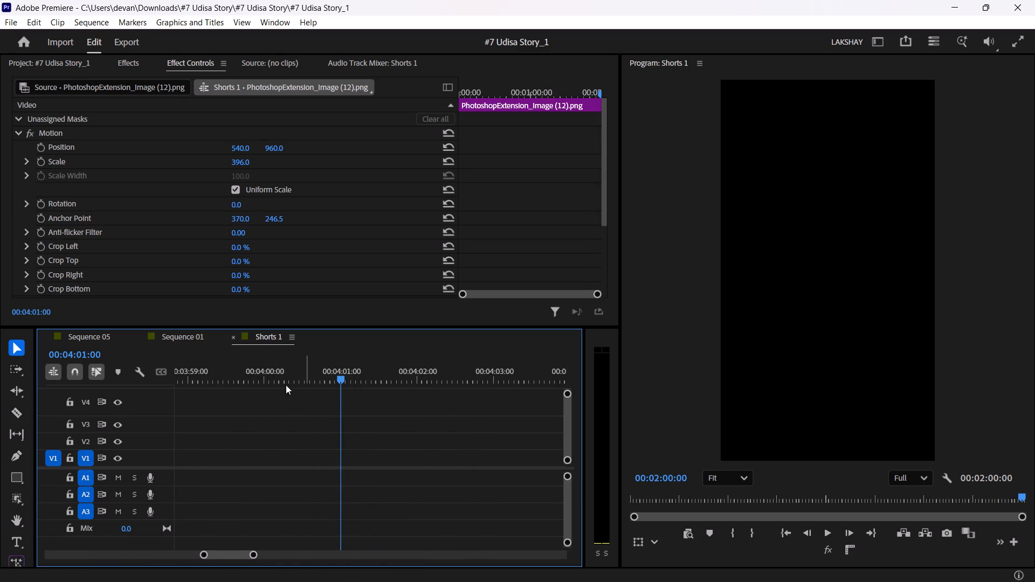
{"action": "left_click_drag", "start_coordinate": [286, 385], "coordinate": [281, 386]}
{"action": "left_click_drag", "start_coordinate": [280, 383], "coordinate": [264, 385]}
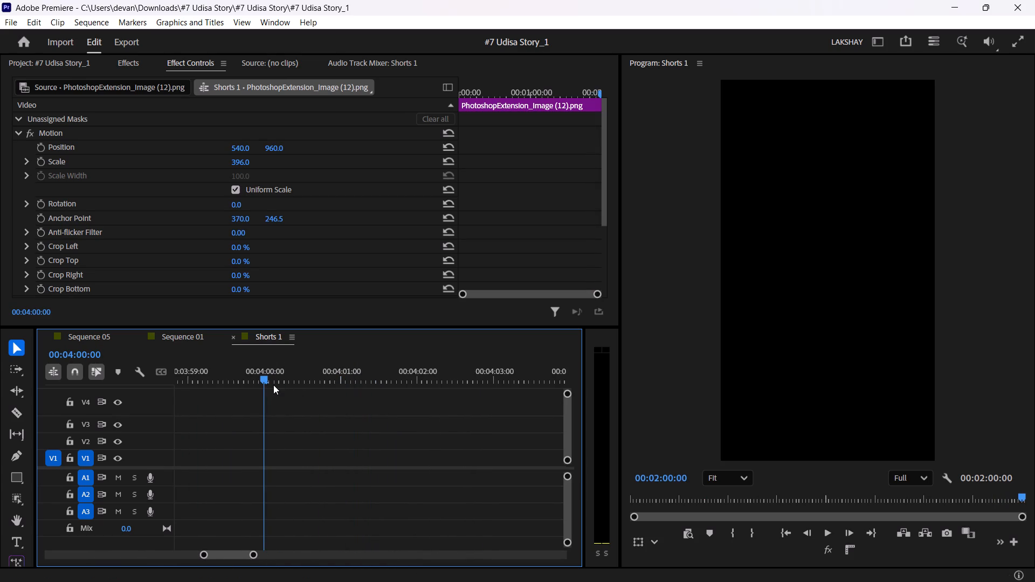
{"action": "key", "text": "Right"}
{"action": "key", "text": "Right"}
{"action": "key", "text": "Right"}
{"action": "key", "text": "Right"}
{"action": "key", "text": "Left"}
{"action": "key", "text": "Left"}
{"action": "key", "text": "Left"}
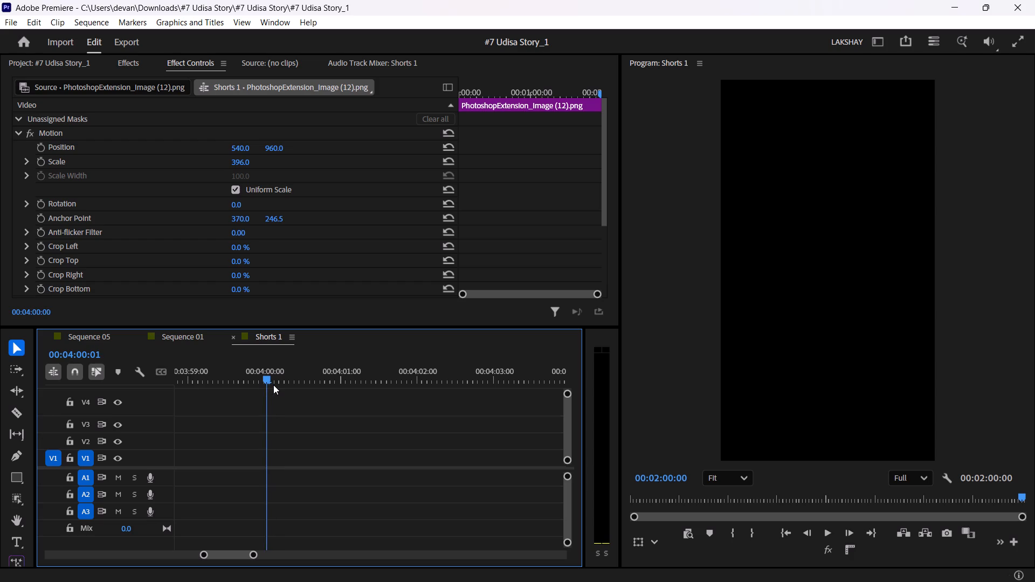
{"action": "key", "text": "Left"}
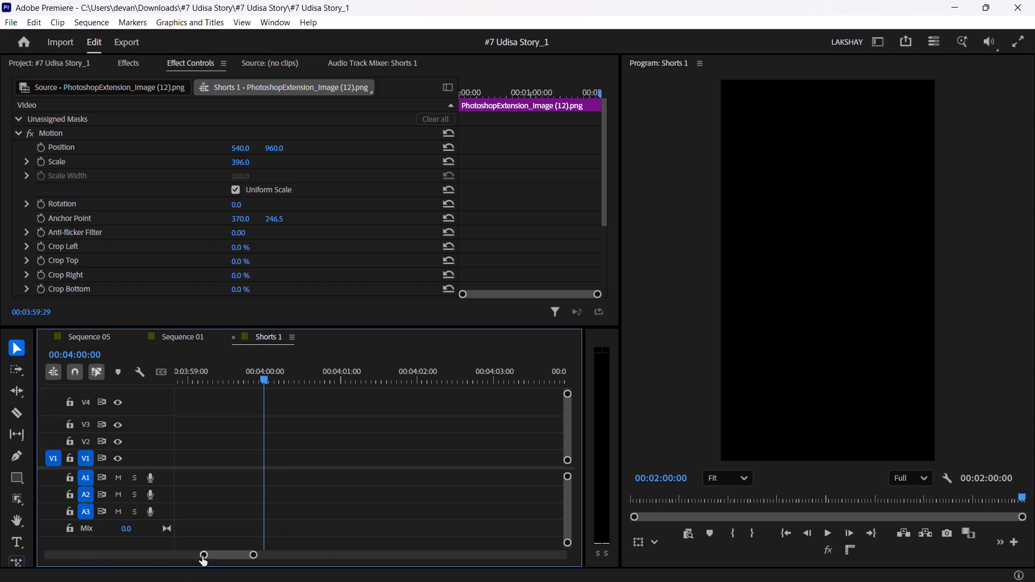
{"action": "left_click_drag", "start_coordinate": [202, 556], "coordinate": [0, 581]}
{"action": "left_click_drag", "start_coordinate": [122, 556], "coordinate": [15, 560]}
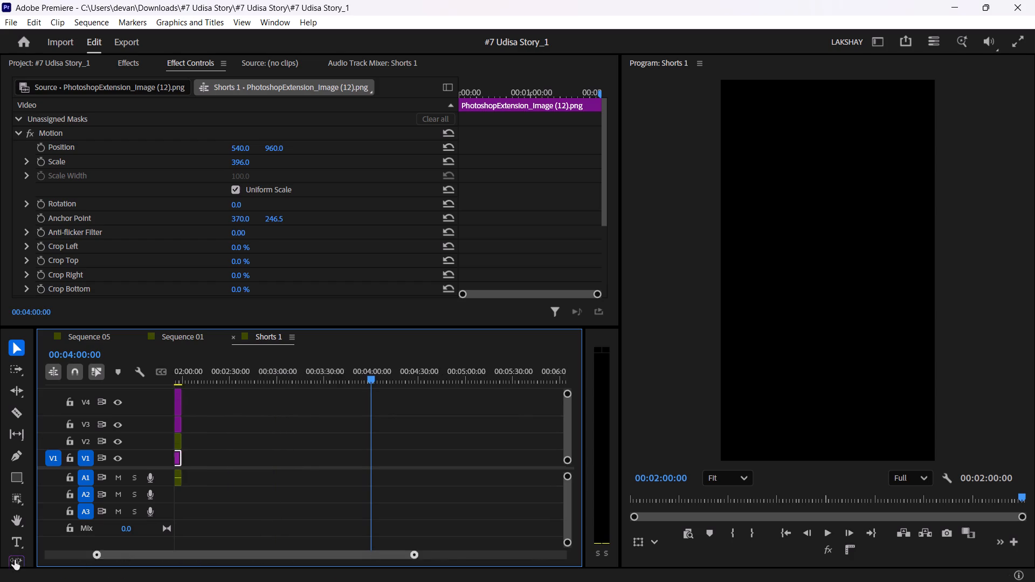
{"action": "left_click_drag", "start_coordinate": [15, 560], "coordinate": [0, 559]}
{"action": "left_click_drag", "start_coordinate": [279, 398], "coordinate": [213, 483]}
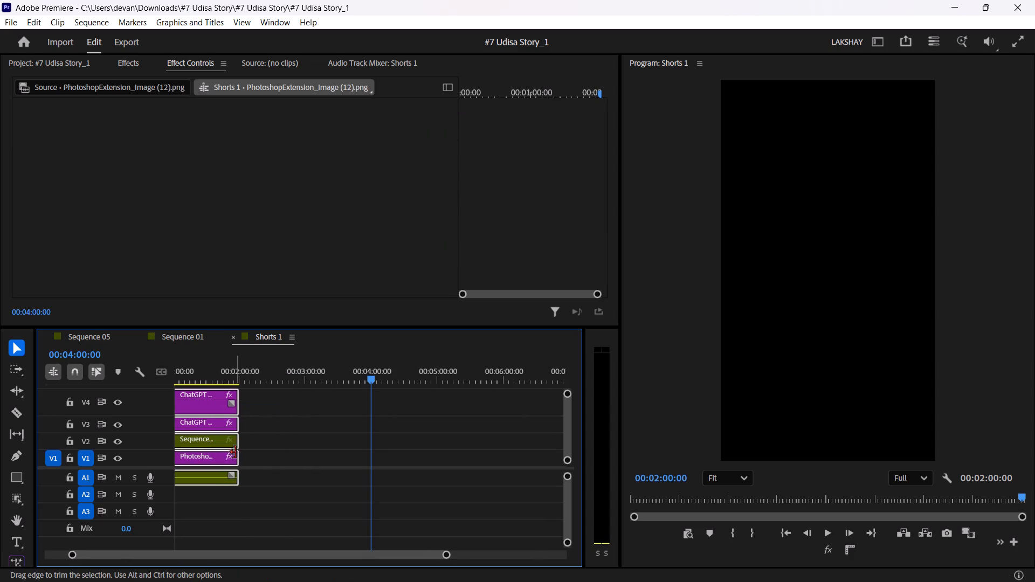
{"action": "left_click_drag", "start_coordinate": [236, 452], "coordinate": [366, 451]}
Play the extended Shorts 1 sequence up to about 00:01:55 to find where the next part should start.
{"action": "left_click_drag", "start_coordinate": [245, 366], "coordinate": [238, 371]}
{"action": "left_click_drag", "start_coordinate": [423, 557], "coordinate": [389, 558]}
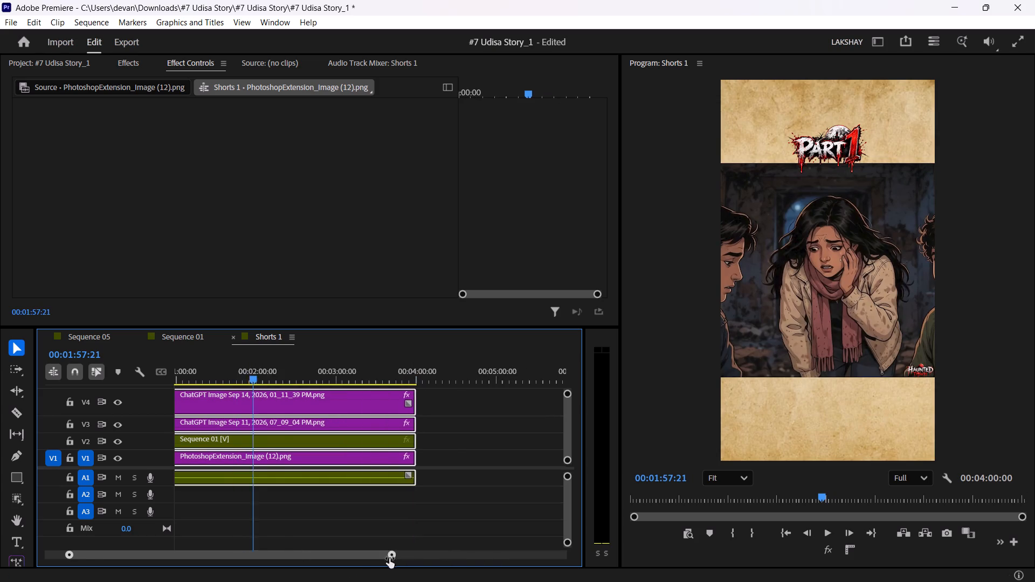
{"action": "left_click_drag", "start_coordinate": [389, 558], "coordinate": [278, 560]}
{"action": "left_click_drag", "start_coordinate": [341, 373], "coordinate": [323, 371]}
{"action": "key", "text": "space"}
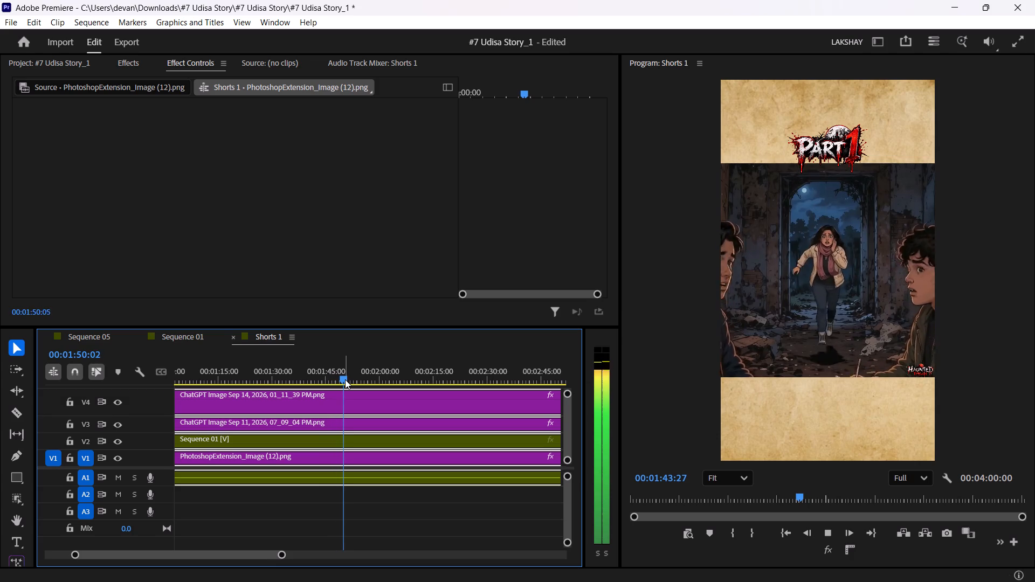
{"action": "key", "text": "space"}
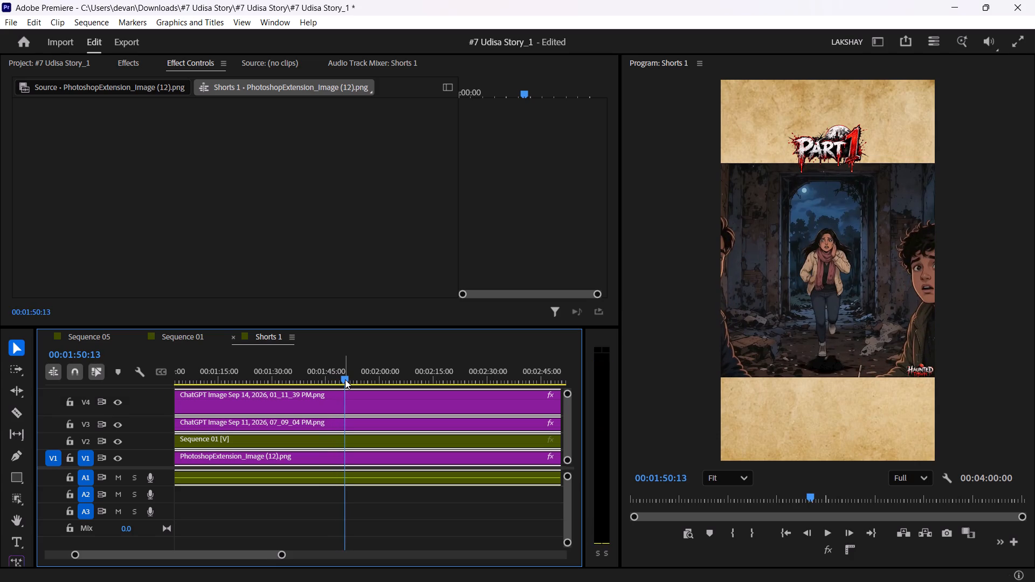
{"action": "key", "text": "space"}
{"action": "key", "text": "space"}
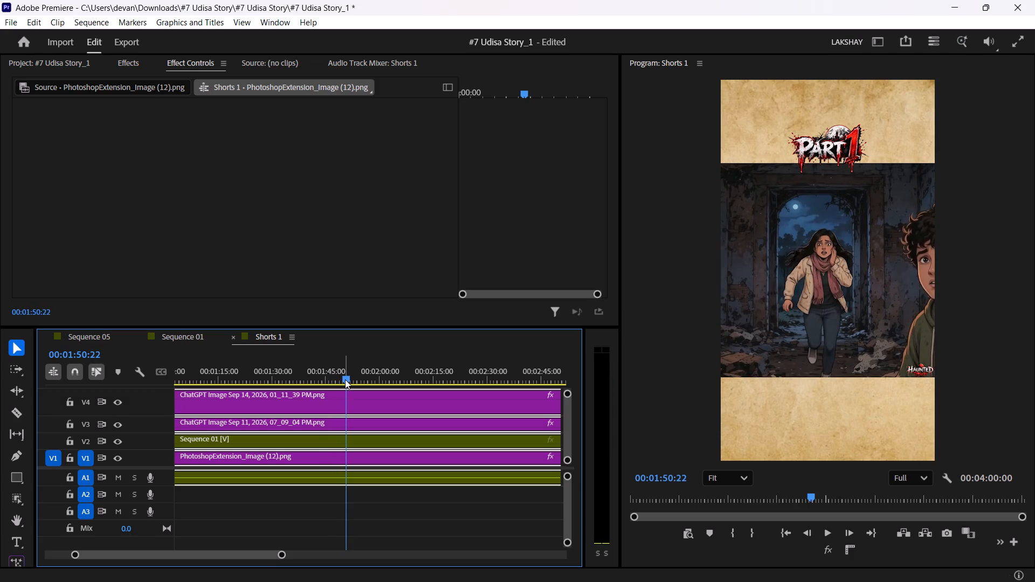
{"action": "key", "text": "space"}
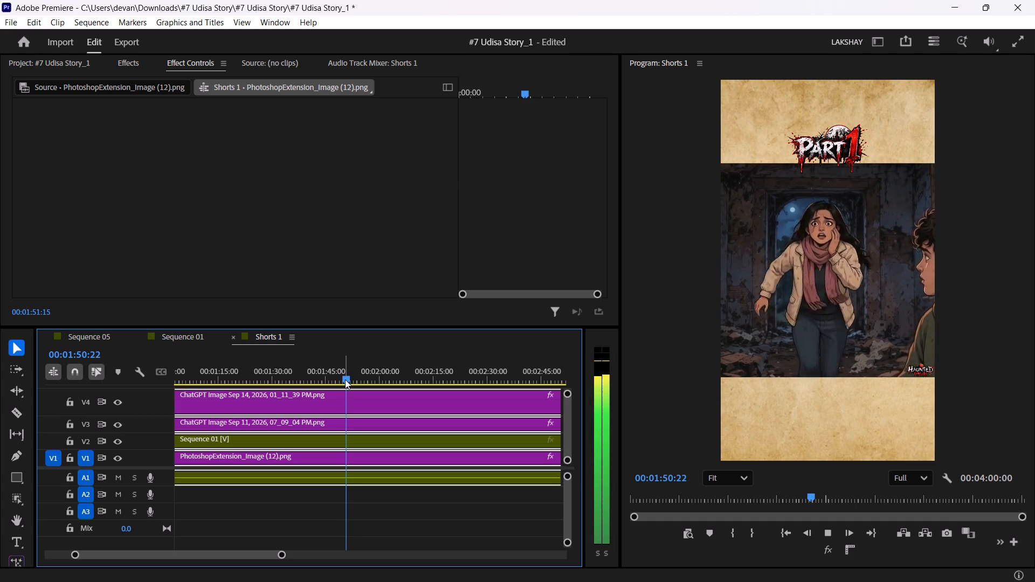
{"action": "key", "text": "space"}
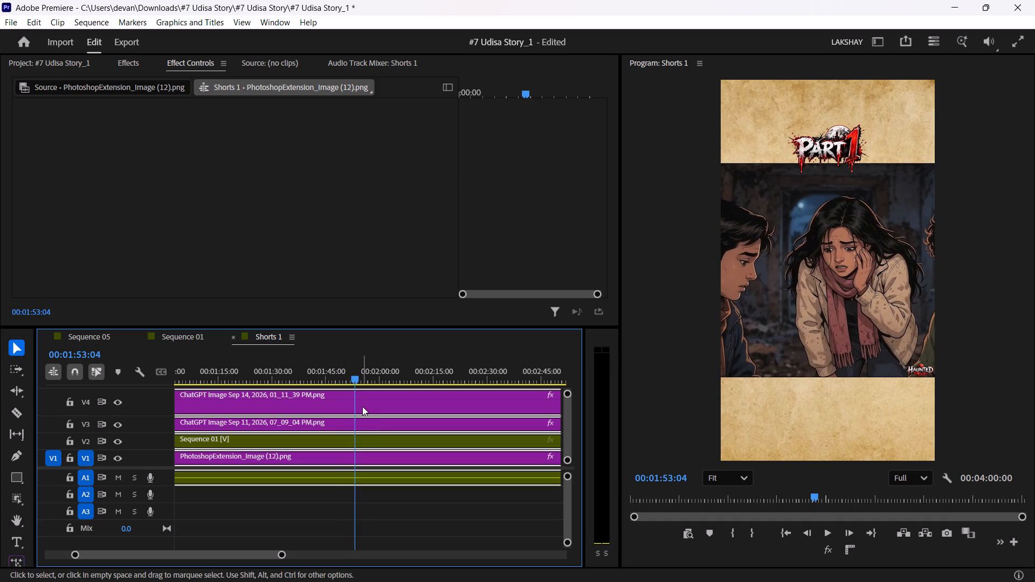
{"action": "key", "text": "space"}
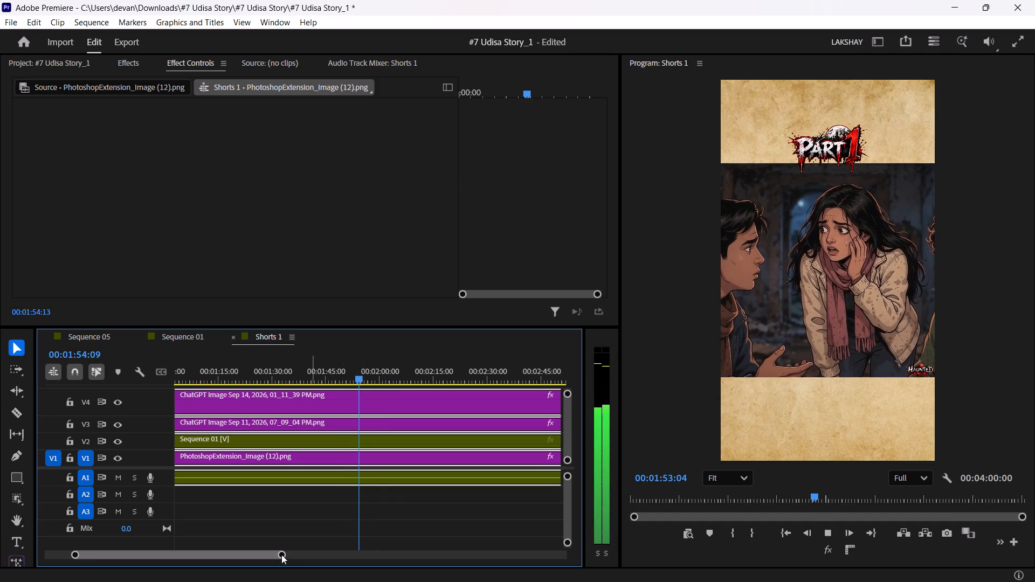
{"action": "key", "text": "space"}
{"action": "left_click_drag", "start_coordinate": [284, 553], "coordinate": [178, 558]}
{"action": "key", "text": "space"}
{"action": "key", "text": "space"}
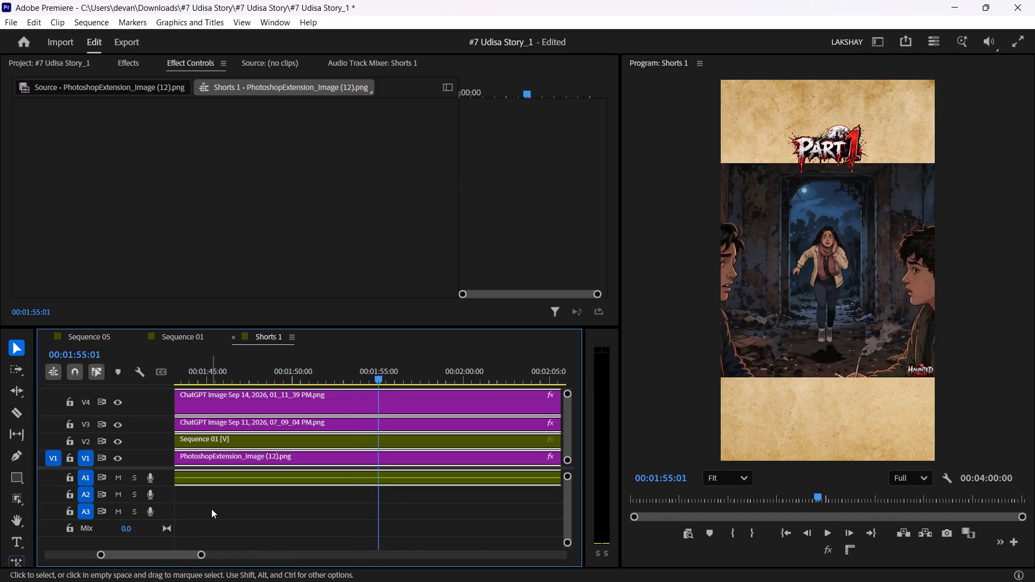
Cut the clips on all video and audio tracks at 00:01:54:21.
{"action": "key", "text": "ctrl+Left"}
{"action": "key", "text": "ctrl+Left"}
{"action": "key", "text": "Left"}
{"action": "key", "text": "Left"}
{"action": "key", "text": "Left"}
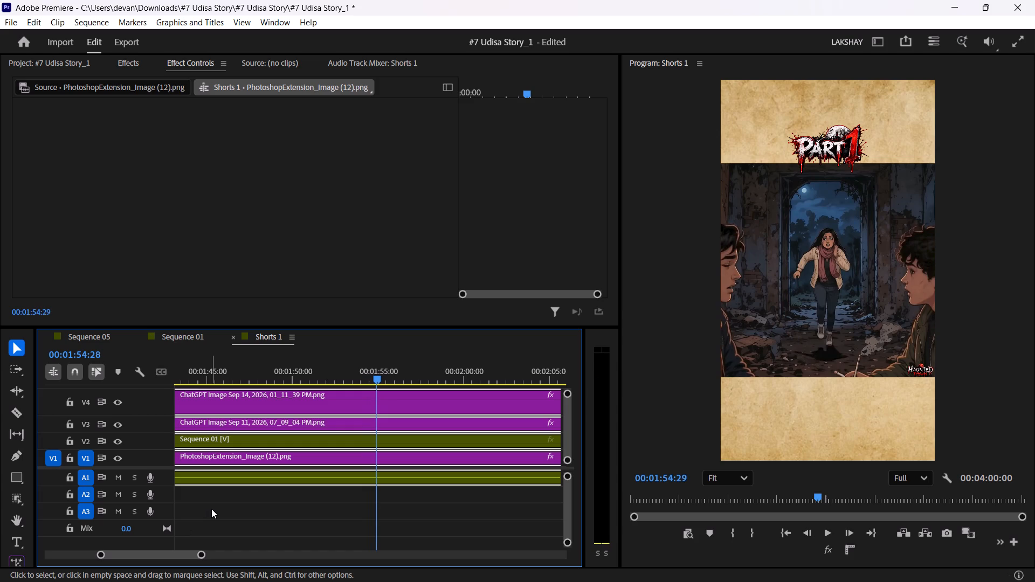
{"action": "key", "text": "Left"}
{"action": "key", "text": "Left"}
{"action": "key", "text": "Left"}
{"action": "key", "text": "Left"}
{"action": "key", "text": "Left"}
{"action": "key", "text": "Left"}
{"action": "key", "text": "Left"}
{"action": "key", "text": "Left"}
{"action": "key", "text": "Right"}
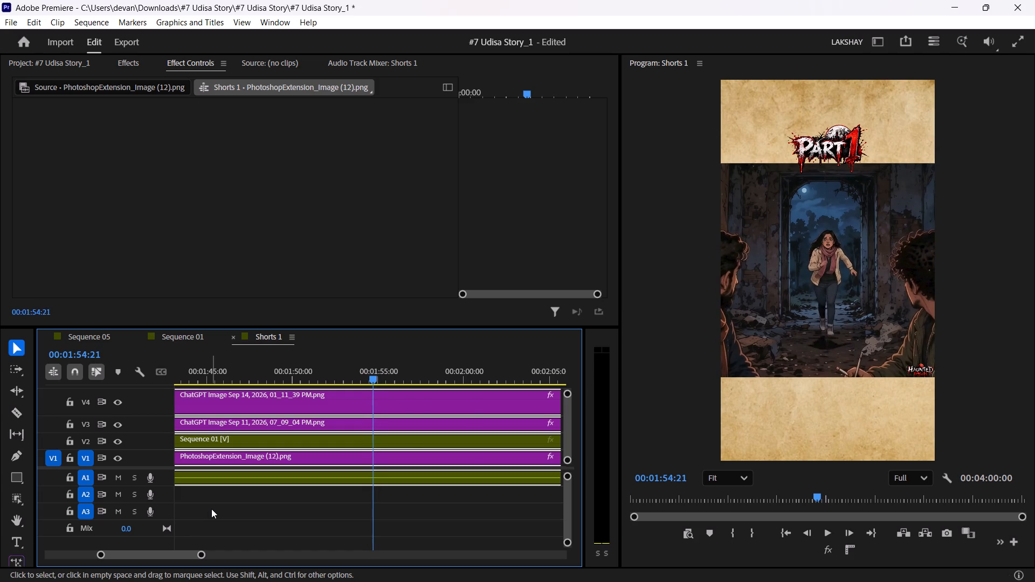
{"action": "key", "text": "c"}
{"action": "left_click", "coordinate": [337, 507]}
Delete the section of all clips before the 00:01:54:21 cut and close the gap it leaves.
{"action": "left_click_drag", "start_coordinate": [342, 507], "coordinate": [264, 405]}
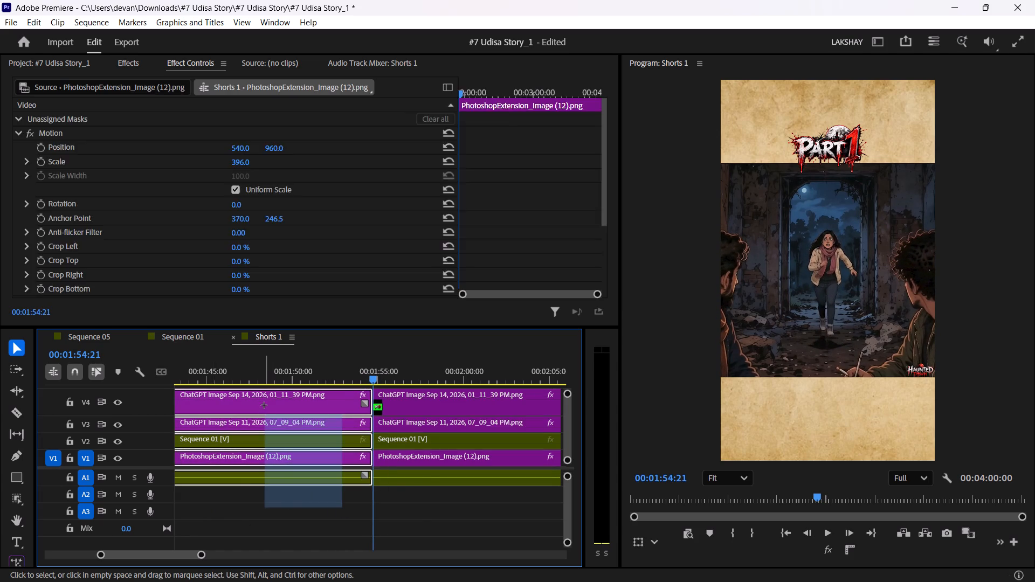
{"action": "left_click_drag", "start_coordinate": [264, 405], "coordinate": [265, 394]}
{"action": "key", "text": "Delete"}
{"action": "left_click", "coordinate": [259, 410]}
{"action": "key", "text": "Delete"}
Review the remaining story video by playing and scrubbing the Shorts 1 sequence from its start.
{"action": "left_click_drag", "start_coordinate": [252, 370], "coordinate": [202, 372]}
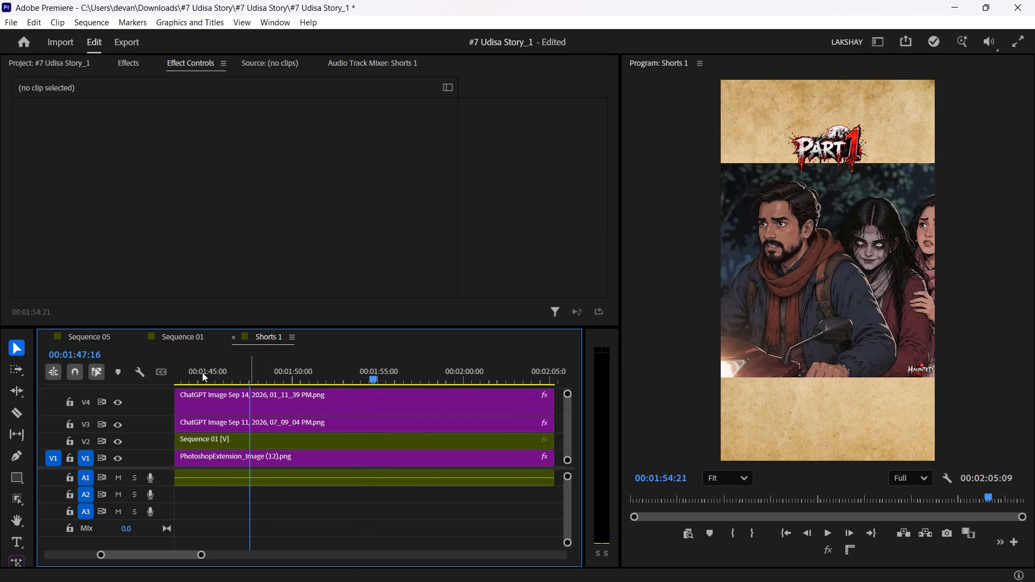
{"action": "left_click_drag", "start_coordinate": [202, 372], "coordinate": [0, 402]}
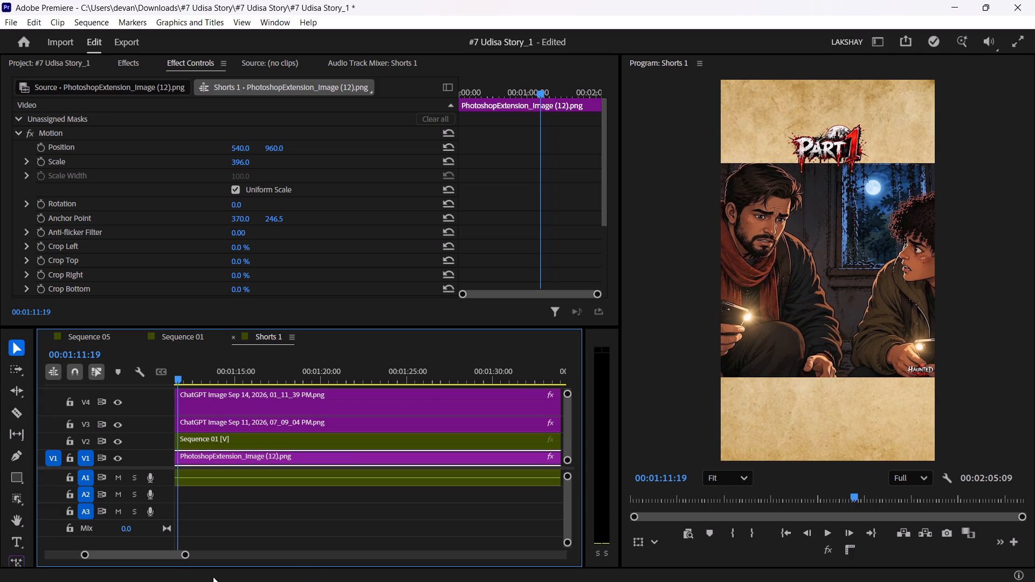
{"action": "left_click_drag", "start_coordinate": [184, 556], "coordinate": [418, 547]}
{"action": "left_click_drag", "start_coordinate": [182, 555], "coordinate": [56, 548]}
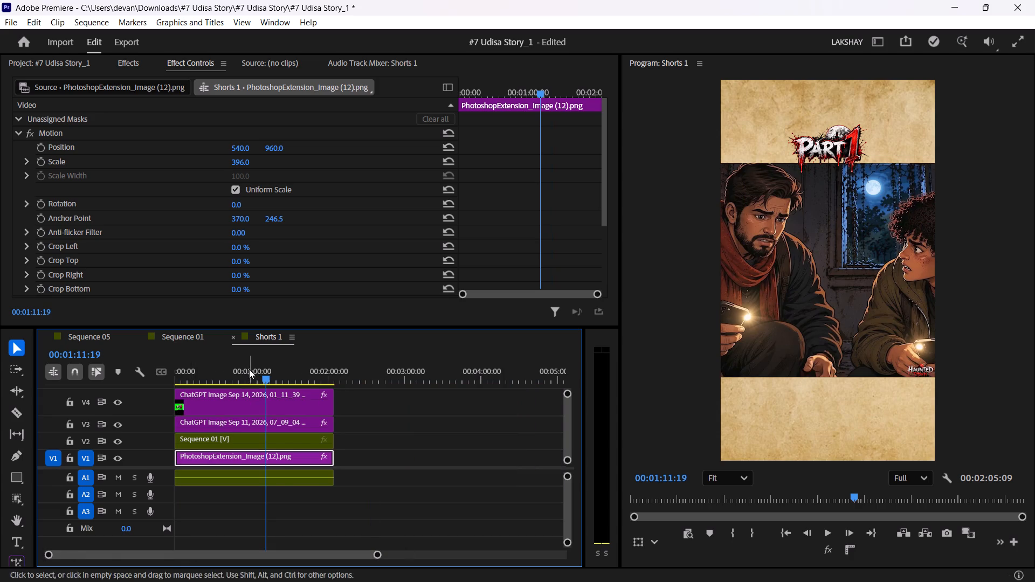
{"action": "left_click_drag", "start_coordinate": [249, 366], "coordinate": [111, 387]}
{"action": "key", "text": "space"}
{"action": "left_click", "coordinate": [508, 445]}
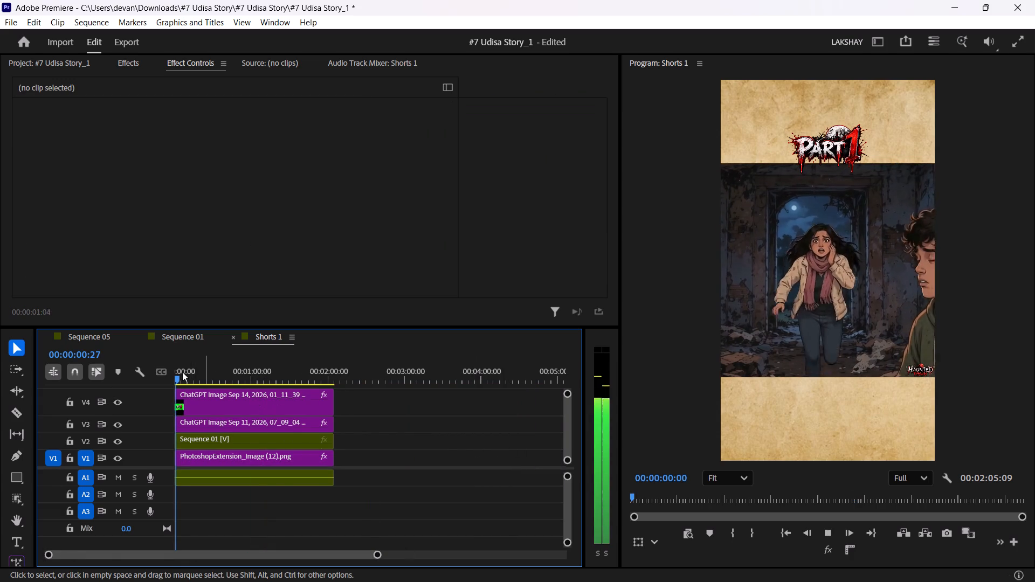
{"action": "left_click_drag", "start_coordinate": [182, 374], "coordinate": [192, 378]}
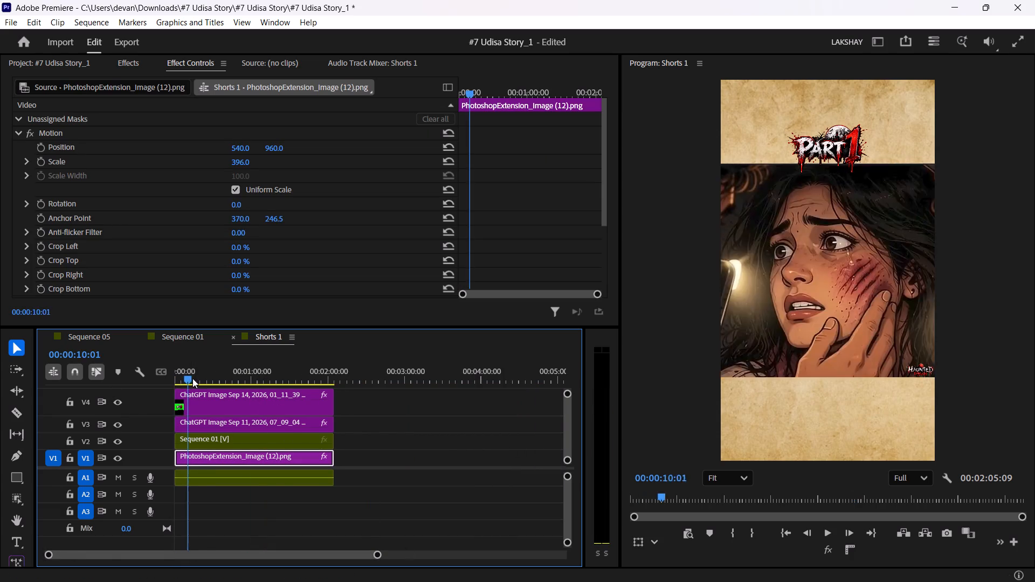
{"action": "left_click_drag", "start_coordinate": [192, 378], "coordinate": [229, 372]}
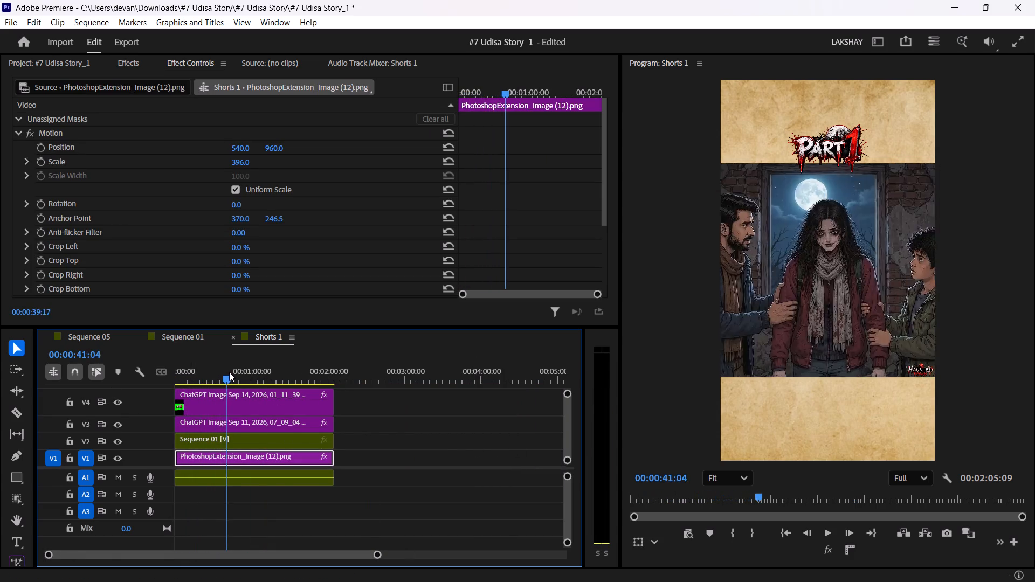
{"action": "left_click_drag", "start_coordinate": [229, 372], "coordinate": [234, 372]}
{"action": "key", "text": "space"}
{"action": "left_click_drag", "start_coordinate": [264, 374], "coordinate": [294, 377]}
{"action": "key", "text": "space"}
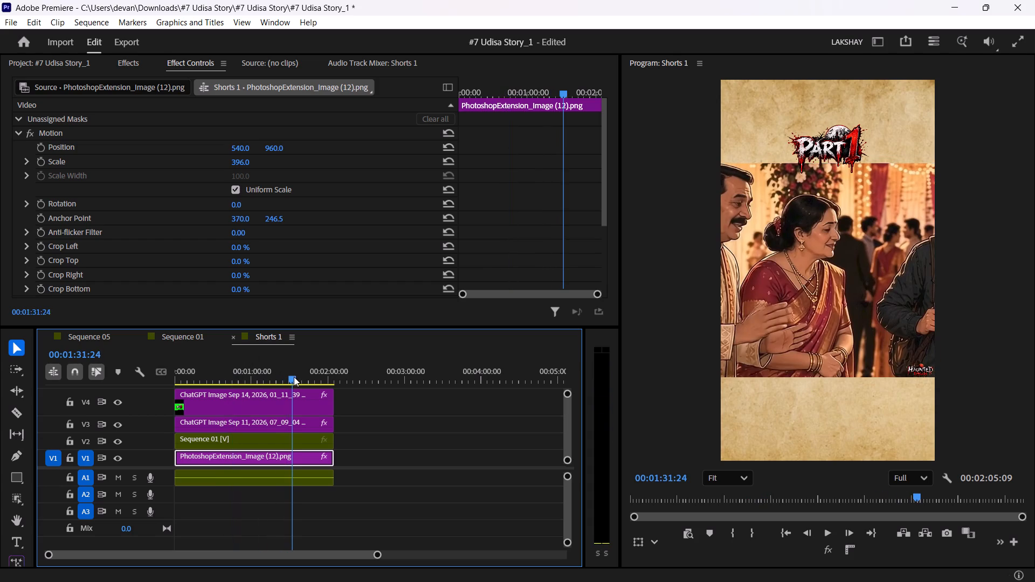
{"action": "left_click_drag", "start_coordinate": [277, 382], "coordinate": [166, 392]}
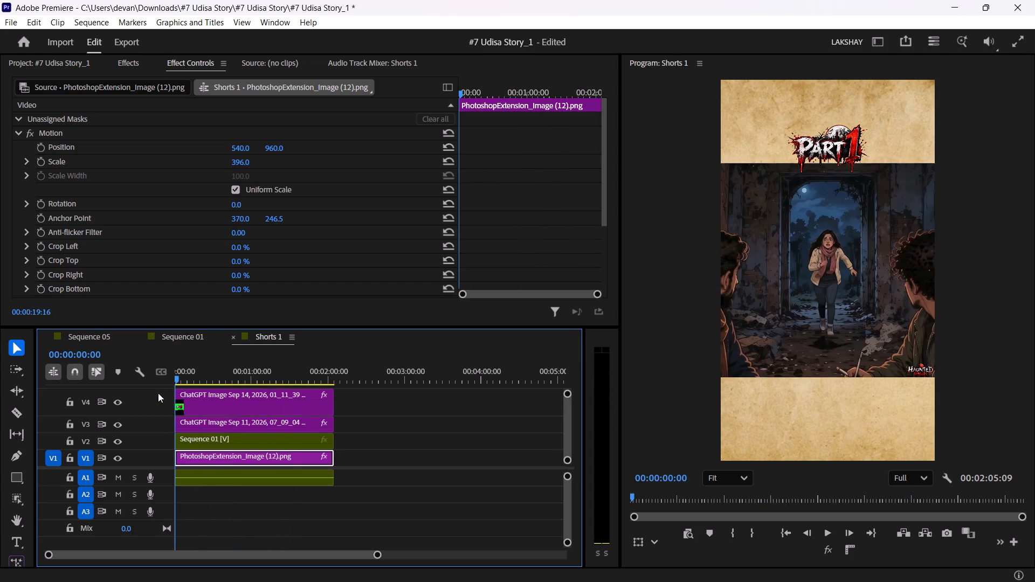
Bring the green-screen PART 2 title image from the logo folder onto track V4 at the start of Shorts 1.
{"action": "left_click", "coordinate": [59, 62]}
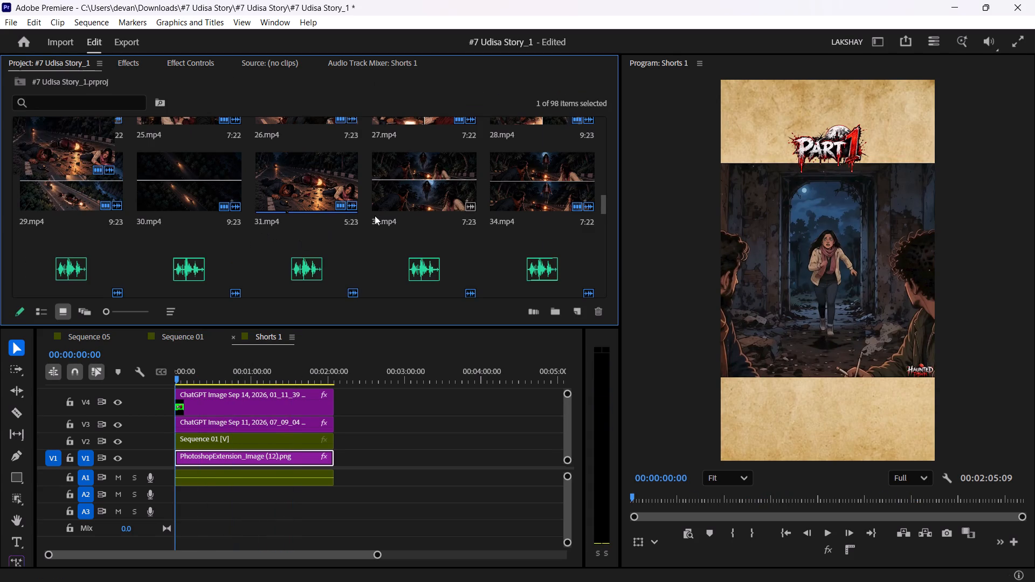
{"action": "key", "text": "alt+Tab"}
{"action": "left_click", "coordinate": [488, 404]}
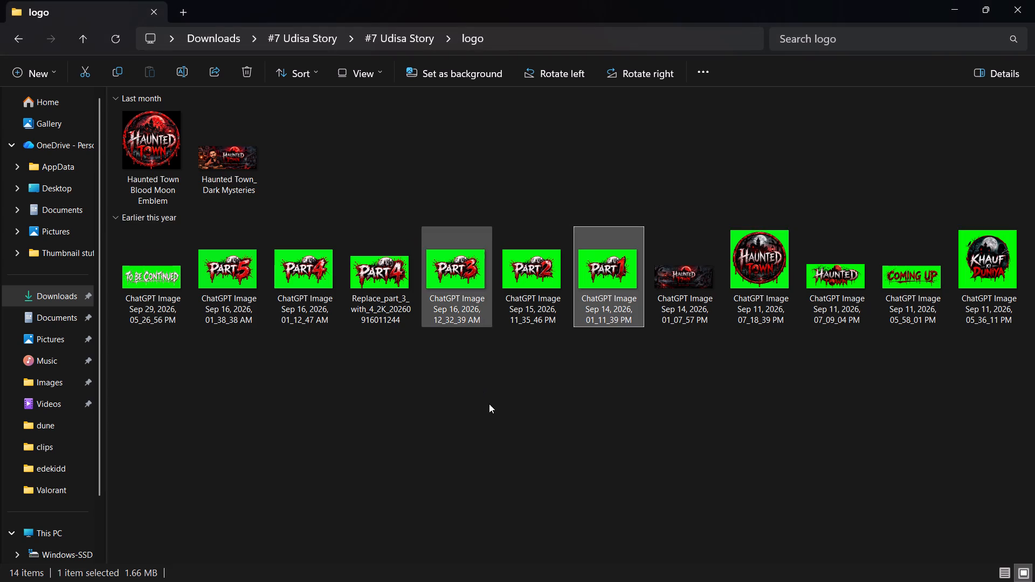
{"action": "left_click_drag", "start_coordinate": [541, 245], "coordinate": [553, 388]}
{"action": "left_click_drag", "start_coordinate": [528, 268], "coordinate": [581, 444]}
{"action": "key", "text": "alt+Tab"}
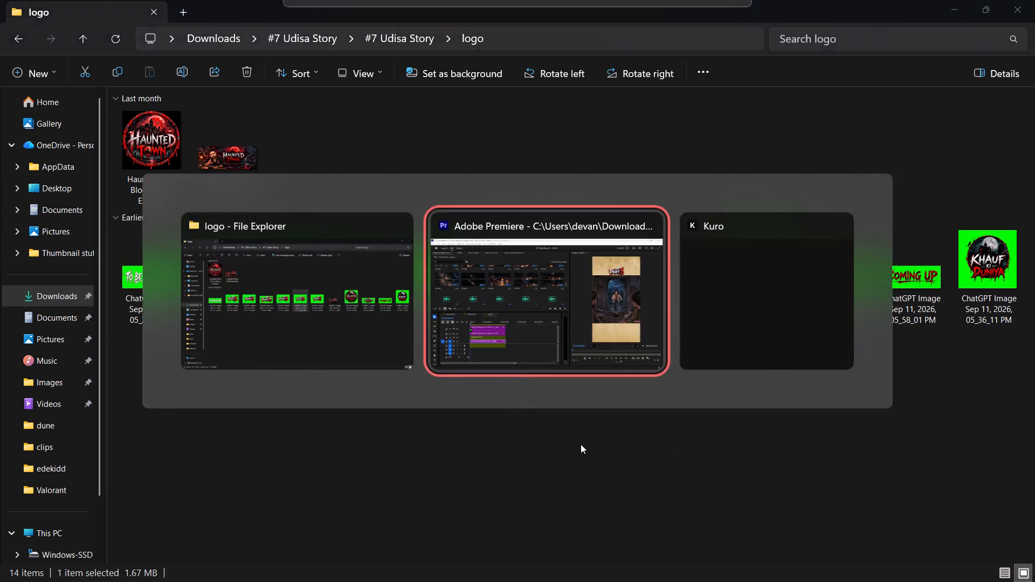
{"action": "left_click_drag", "start_coordinate": [581, 444], "coordinate": [181, 397]}
Trim away the old PART 1 title on V4 and extend the PART 2 title to the end of the clips below.
{"action": "left_click_drag", "start_coordinate": [182, 400], "coordinate": [248, 400]}
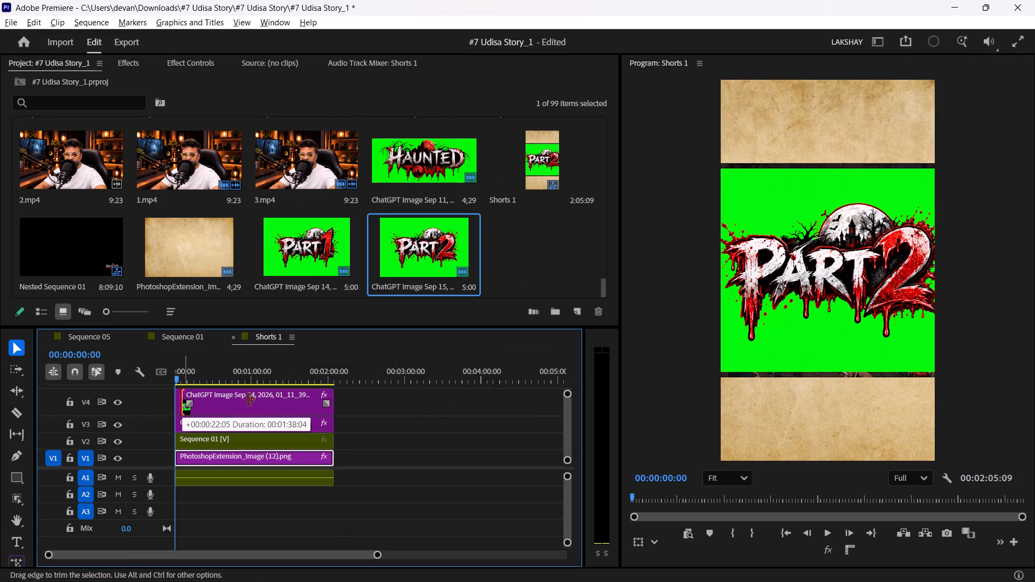
{"action": "left_click_drag", "start_coordinate": [248, 400], "coordinate": [369, 409]}
{"action": "left_click_drag", "start_coordinate": [185, 396], "coordinate": [370, 412]}
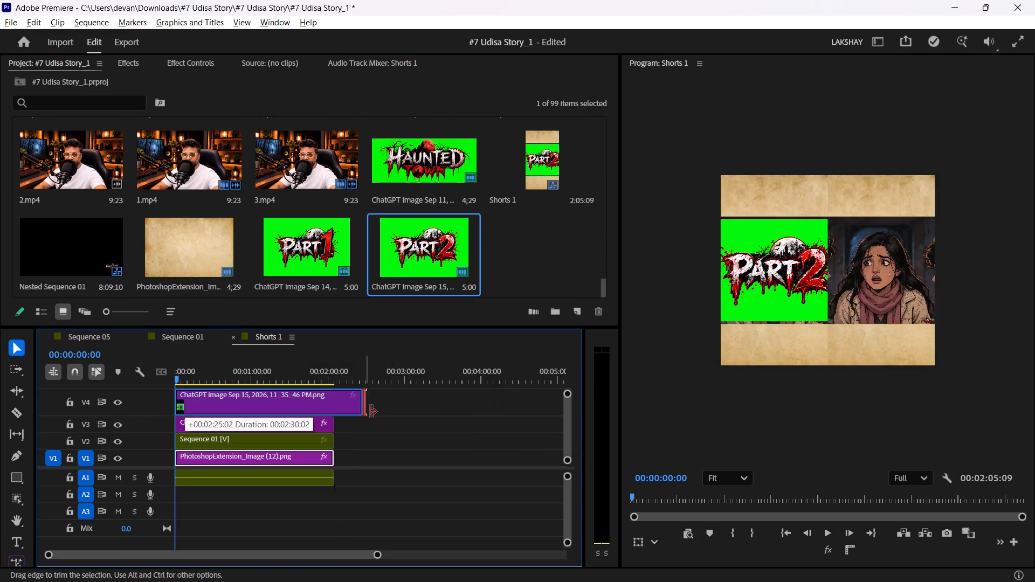
{"action": "left_click_drag", "start_coordinate": [370, 412], "coordinate": [342, 416]}
{"action": "left_click", "coordinate": [375, 416]}
{"action": "left_click", "coordinate": [296, 408]}
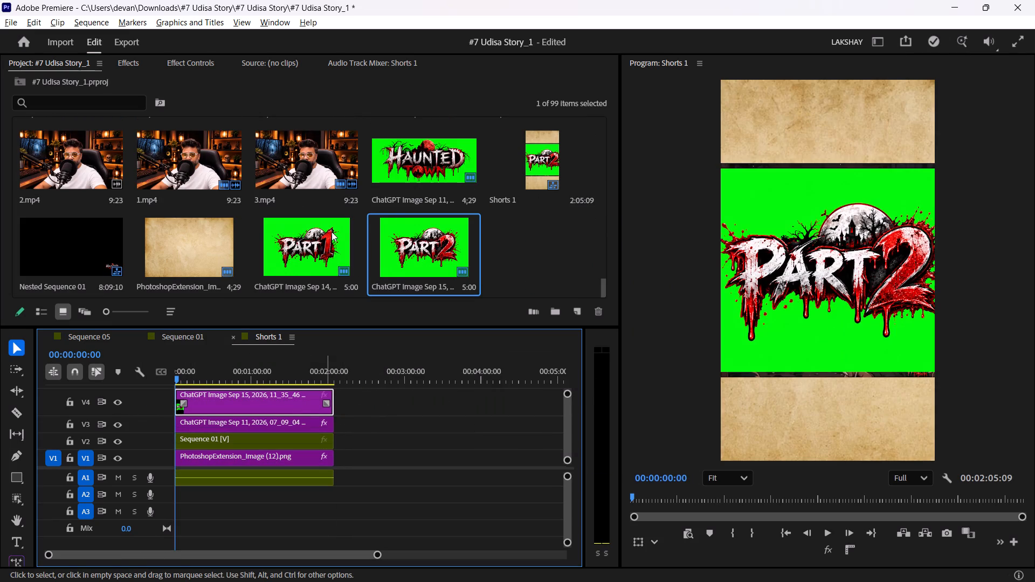
Paste the copied green-screen keying effect onto the PART 2 title clip to remove its green background.
{"action": "left_click", "coordinate": [197, 66]}
{"action": "left_click", "coordinate": [175, 220]}
{"action": "key", "text": "ctrl+v"}
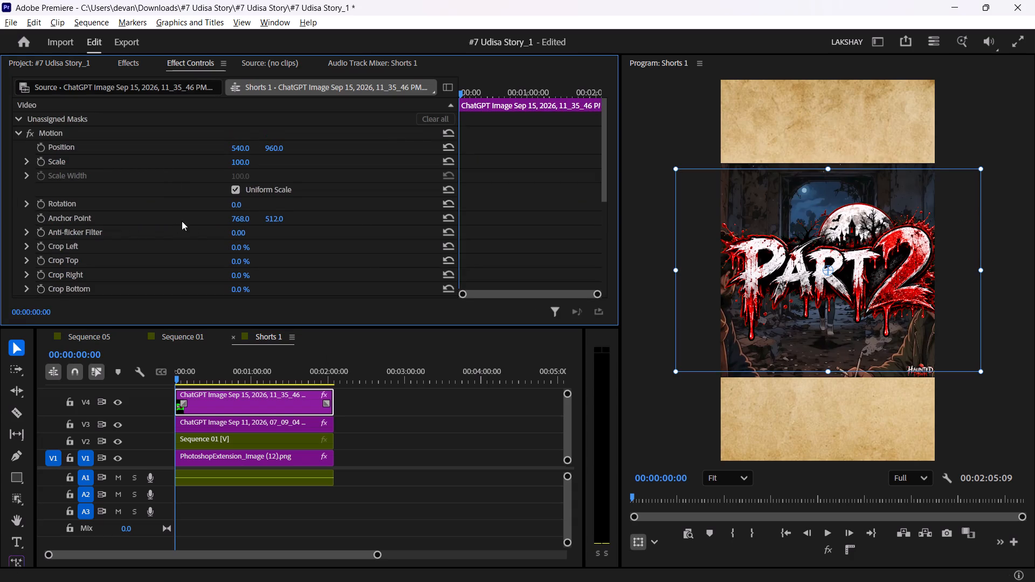
Set the PART 2 title's scale to 35 and its vertical position to 342, over the upper paper border.
{"action": "left_click_drag", "start_coordinate": [245, 164], "coordinate": [198, 172]}
{"action": "left_click", "coordinate": [252, 160]}
{"action": "type", "text": "35"}
{"action": "key", "text": "Return"}
{"action": "left_click_drag", "start_coordinate": [273, 149], "coordinate": [222, 156]}
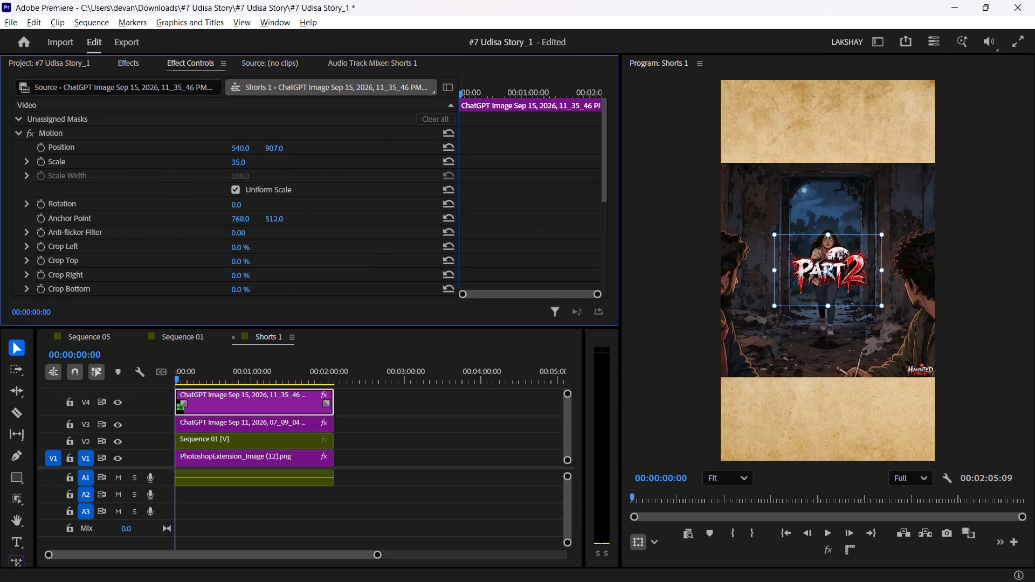
{"action": "left_click_drag", "start_coordinate": [222, 156], "coordinate": [79, 183]}
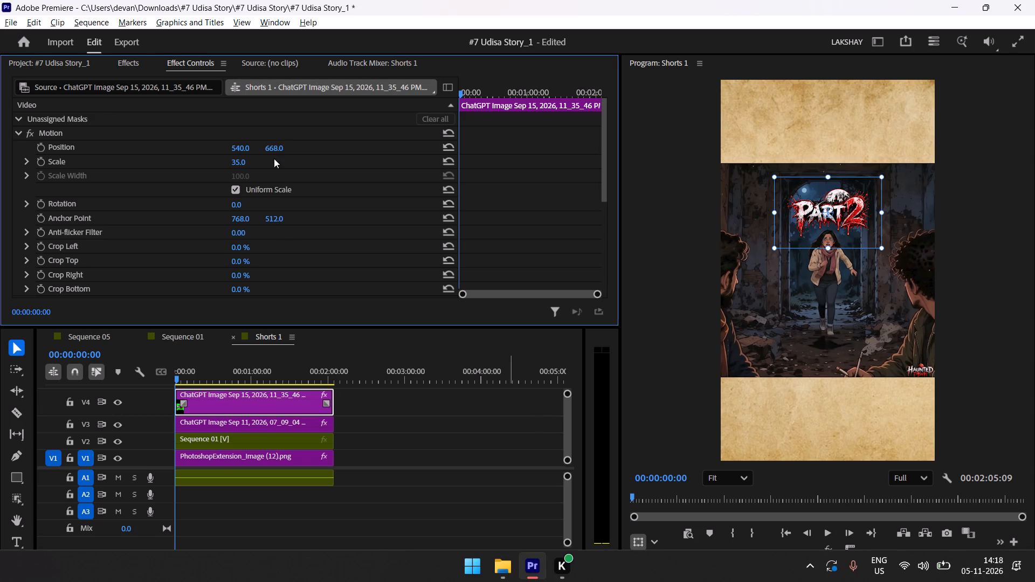
{"action": "left_click_drag", "start_coordinate": [280, 148], "coordinate": [56, 157]}
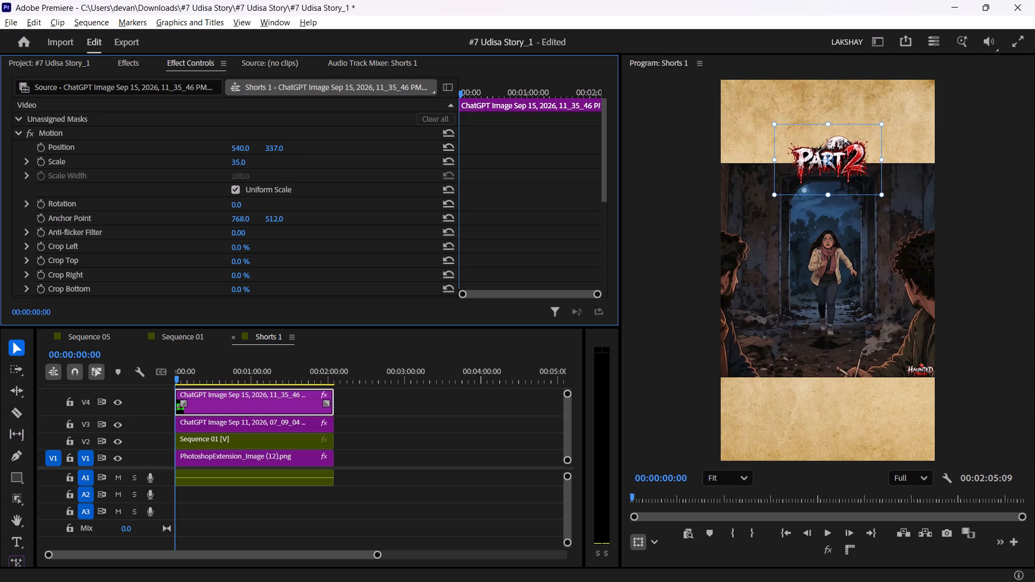
{"action": "left_click_drag", "start_coordinate": [56, 157], "coordinate": [65, 161]}
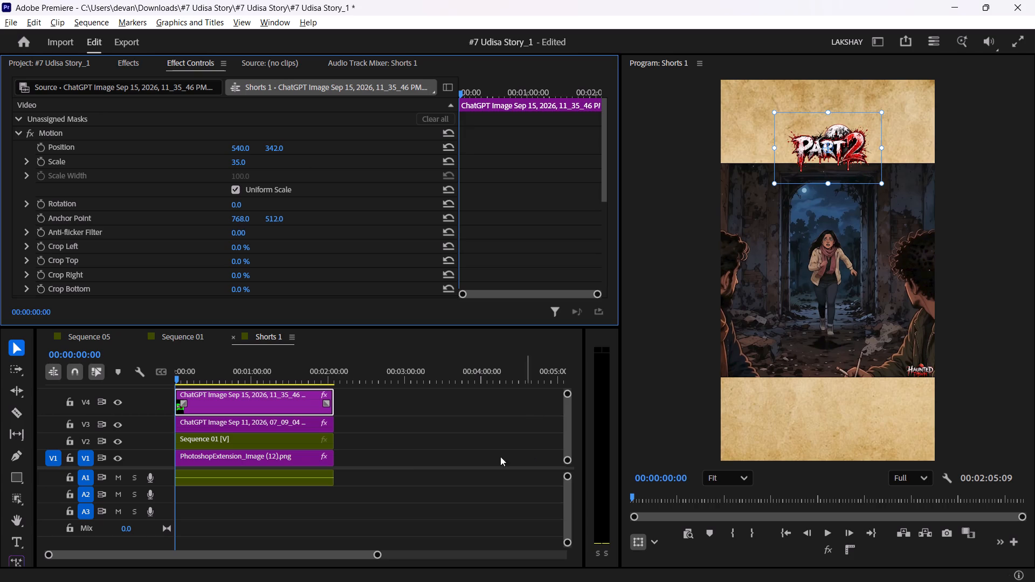
Play the opening seconds of Shorts 1 to check the PART 2 title, and return the playhead to the start.
{"action": "left_click", "coordinate": [430, 450]}
{"action": "left_click", "coordinate": [226, 391]}
{"action": "left_click_drag", "start_coordinate": [216, 369], "coordinate": [94, 375]}
{"action": "key", "text": "space"}
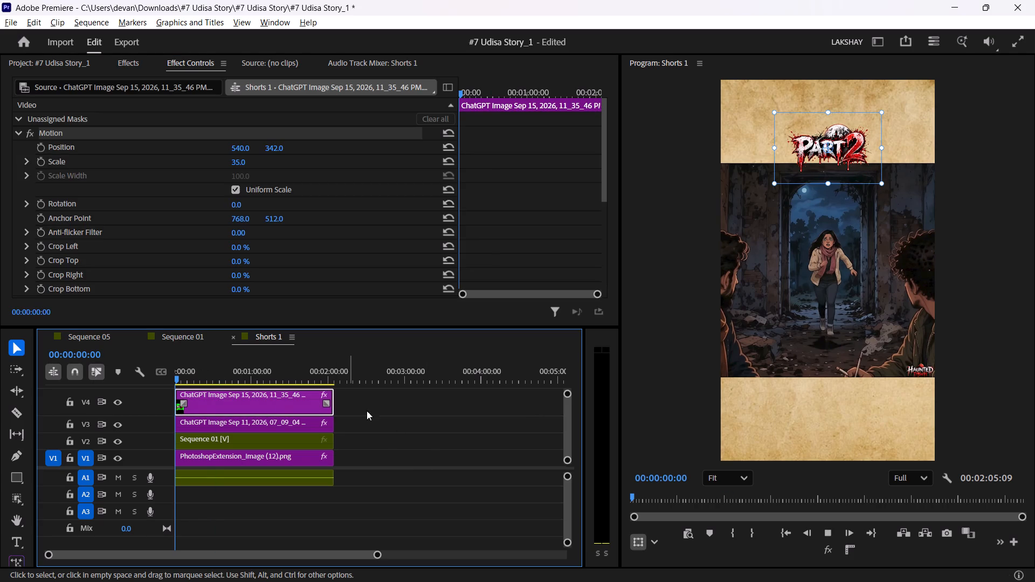
{"action": "left_click", "coordinate": [378, 411]}
{"action": "key", "text": "space"}
{"action": "left_click_drag", "start_coordinate": [206, 368], "coordinate": [108, 375]}
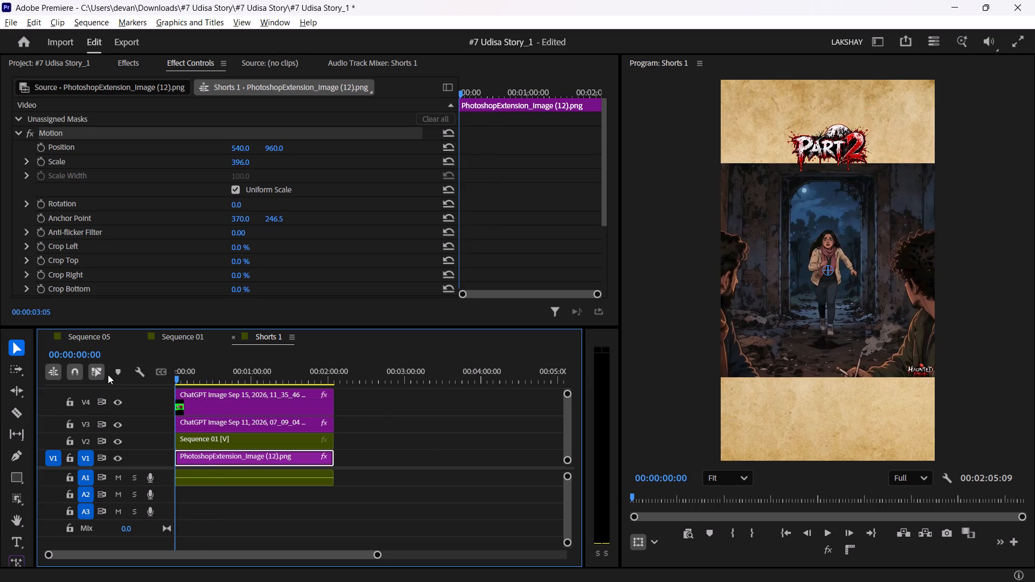
{"action": "left_click_drag", "start_coordinate": [108, 375], "coordinate": [105, 376]}
Save the project.
{"action": "key", "text": "ctrl+s"}
{"action": "left_click", "coordinate": [437, 421]}
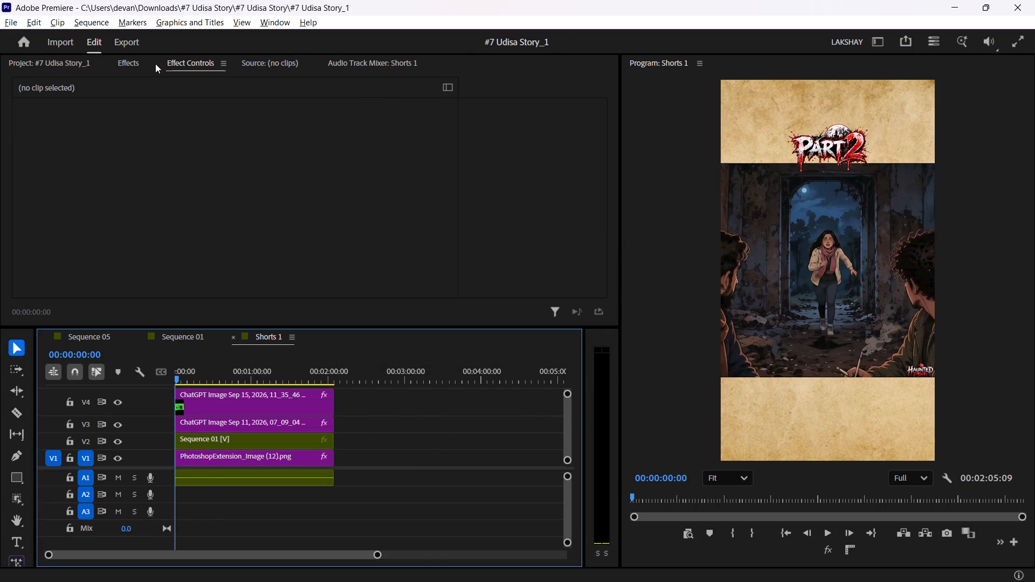
Export the Shorts 1 sequence as a media file named "shorts 2".
{"action": "left_click", "coordinate": [121, 40]}
{"action": "left_click_drag", "start_coordinate": [400, 102], "coordinate": [245, 113]}
{"action": "type", "text": "shorts 2"}
{"action": "left_click", "coordinate": [1005, 542]}
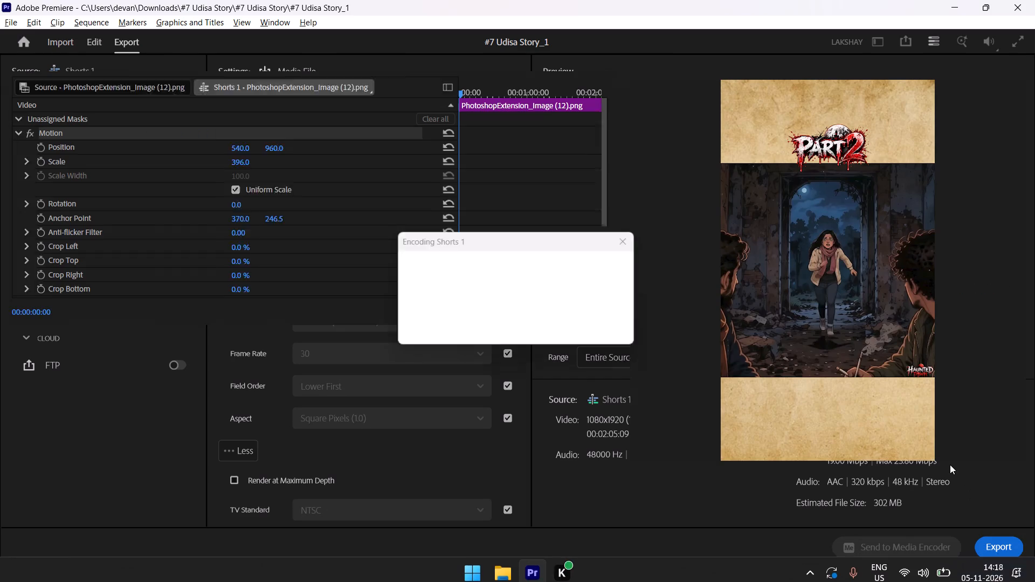
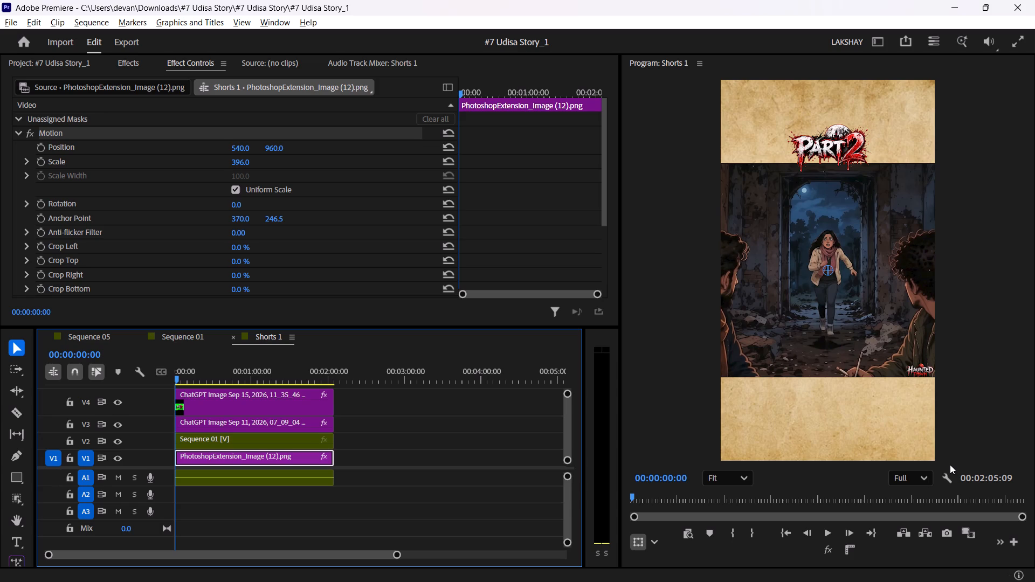
Play and scrub through the Shorts 1 sequence to review Part 2 from its opening to its closing scenes.
{"action": "key", "text": "space"}
{"action": "left_click", "coordinate": [409, 402]}
{"action": "key", "text": "space"}
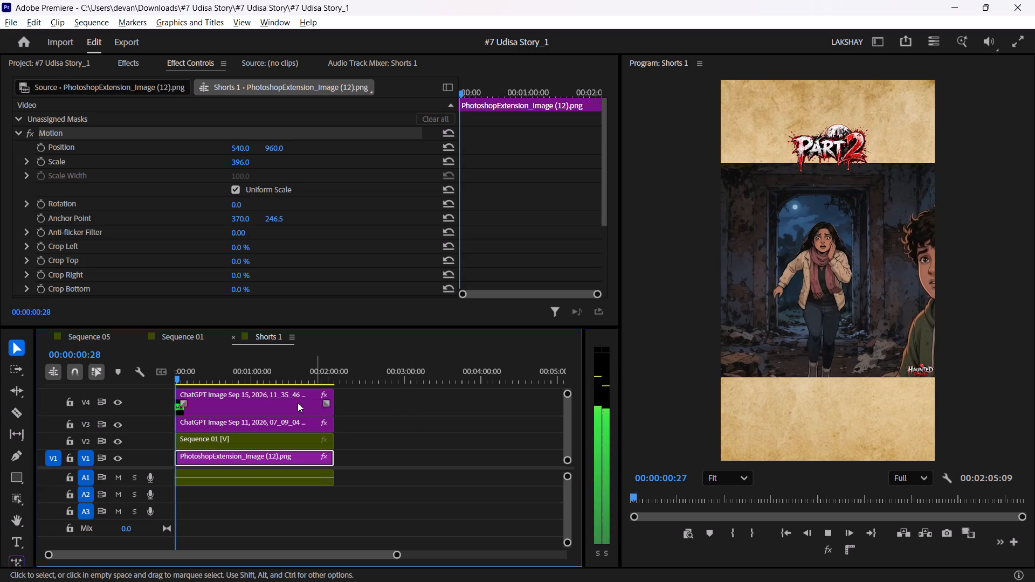
{"action": "left_click_drag", "start_coordinate": [214, 352], "coordinate": [258, 366]}
{"action": "left_click_drag", "start_coordinate": [264, 372], "coordinate": [325, 375]}
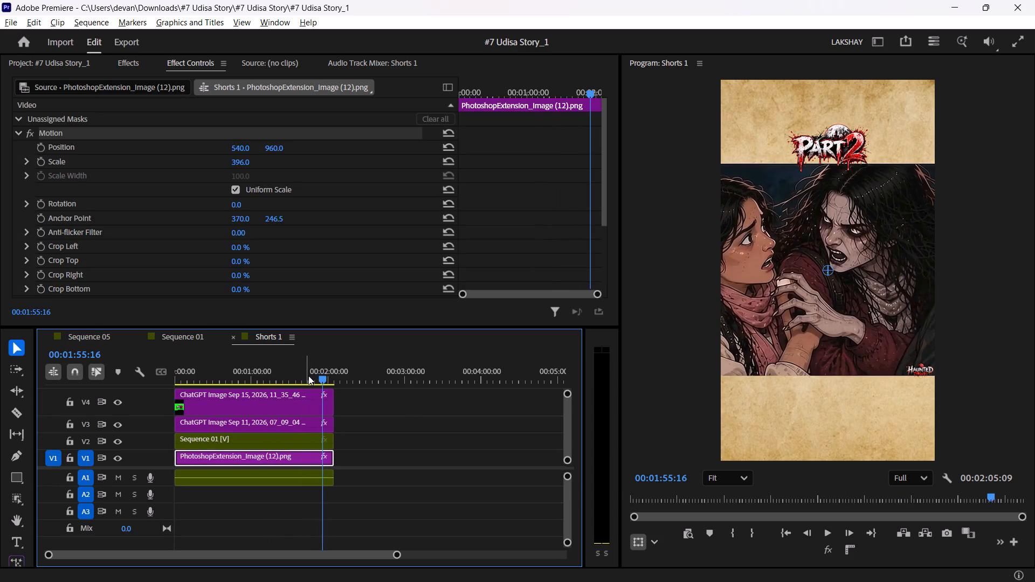
{"action": "left_click_drag", "start_coordinate": [287, 375], "coordinate": [117, 397]}
{"action": "key", "text": "space"}
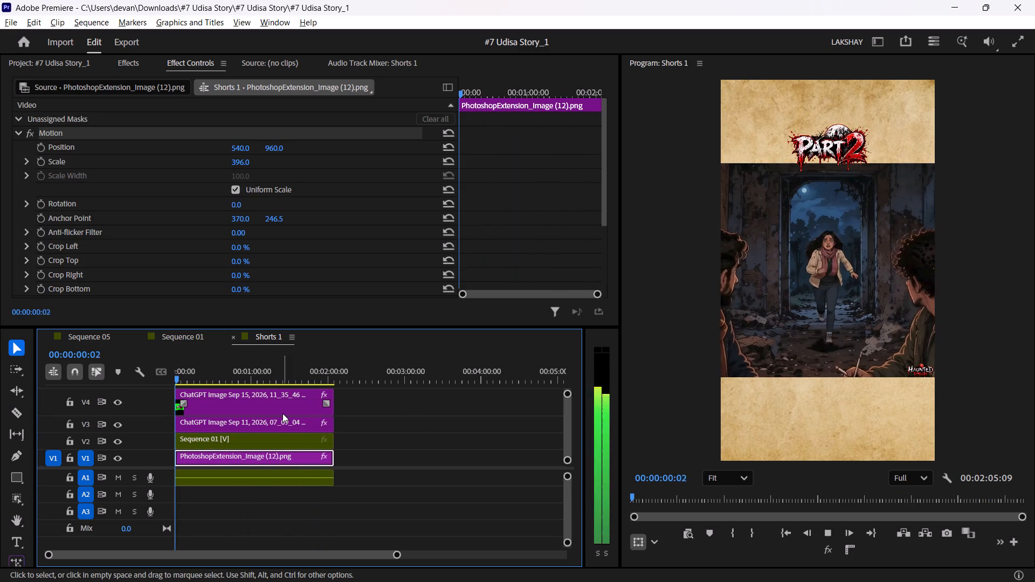
{"action": "key", "text": "space"}
Extend the ends of all the Shorts 1 clips, video and audio, to 00:04:00:00.
{"action": "left_click_drag", "start_coordinate": [284, 370], "coordinate": [413, 394]}
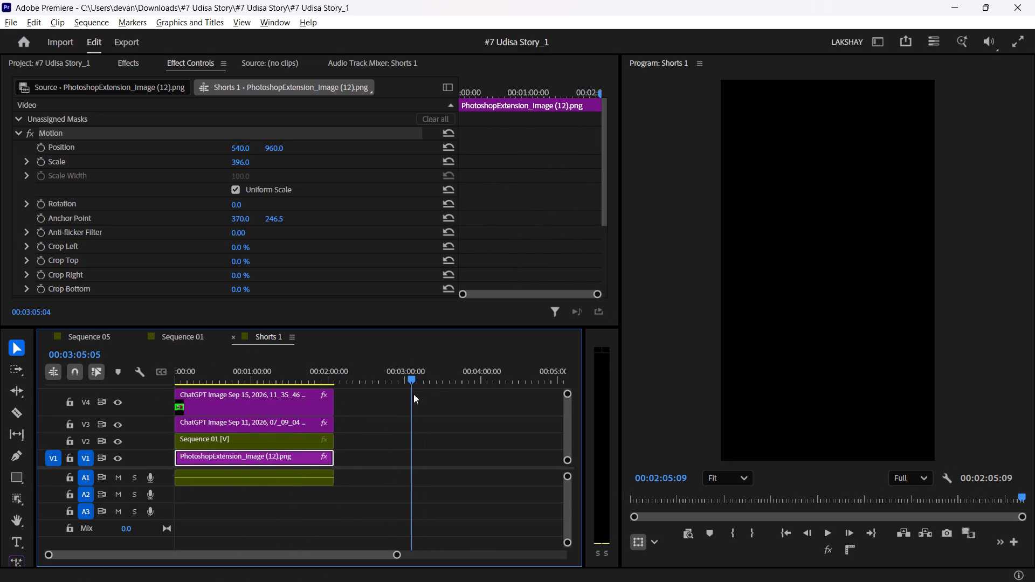
{"action": "left_click_drag", "start_coordinate": [413, 394], "coordinate": [484, 405]}
{"action": "left_click_drag", "start_coordinate": [395, 556], "coordinate": [370, 557]}
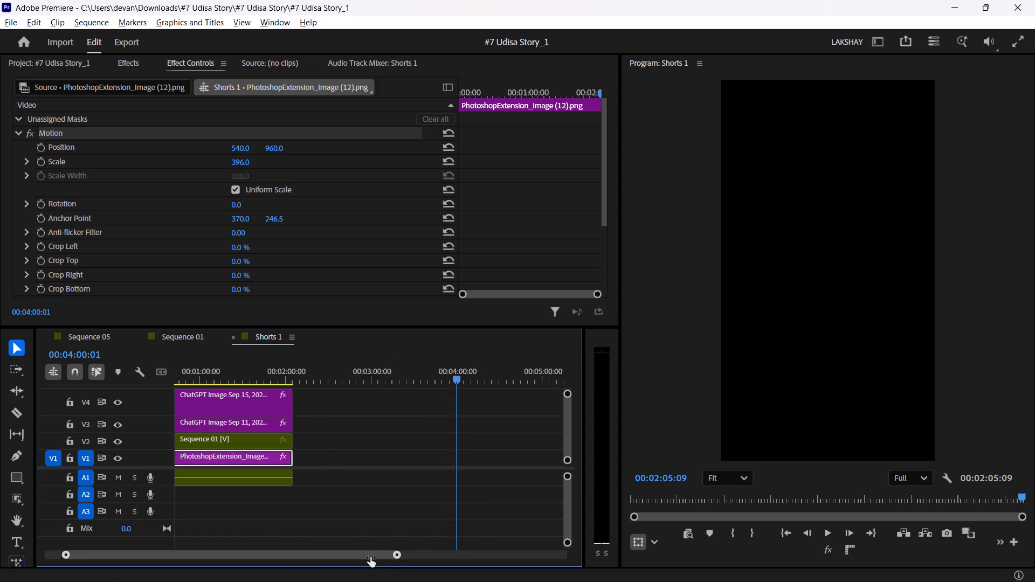
{"action": "left_click_drag", "start_coordinate": [370, 557], "coordinate": [43, 571]}
{"action": "left_click_drag", "start_coordinate": [370, 385], "coordinate": [350, 385]}
{"action": "left_click", "coordinate": [353, 373]}
{"action": "left_click_drag", "start_coordinate": [227, 553], "coordinate": [417, 549]}
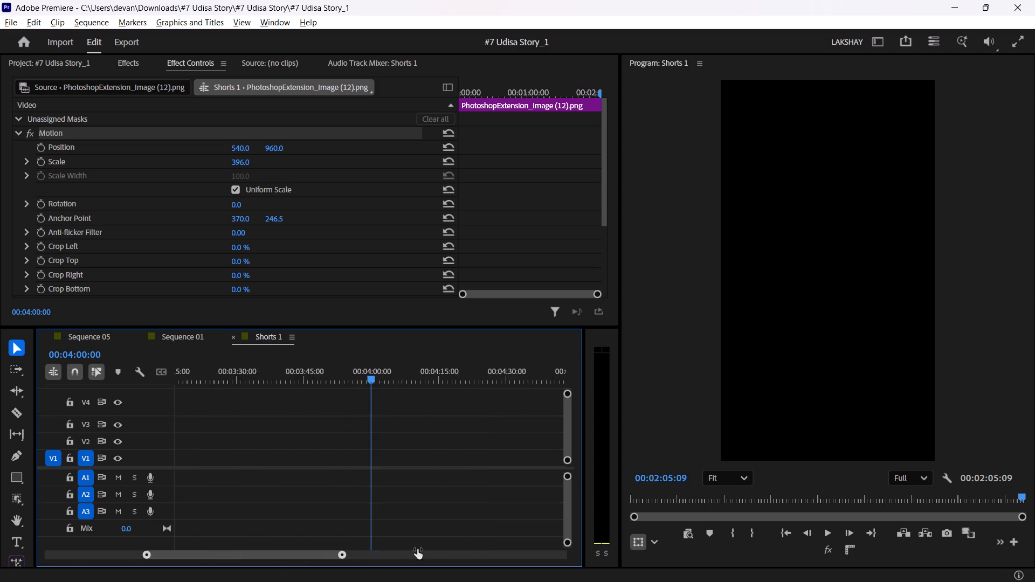
{"action": "left_click_drag", "start_coordinate": [417, 549], "coordinate": [601, 530]}
{"action": "left_click_drag", "start_coordinate": [292, 396], "coordinate": [236, 506]}
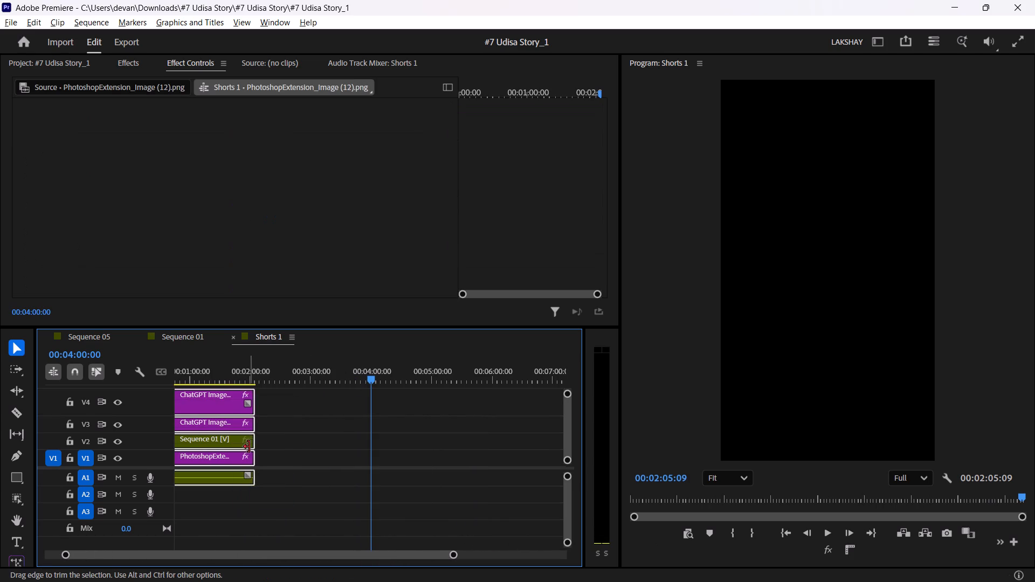
{"action": "left_click_drag", "start_coordinate": [257, 444], "coordinate": [340, 459]}
{"action": "left_click", "coordinate": [369, 419]}
Find the scene where Part 3 should begin and split the clips on all tracks at 00:01:53:11.
{"action": "left_click_drag", "start_coordinate": [333, 378], "coordinate": [300, 398]}
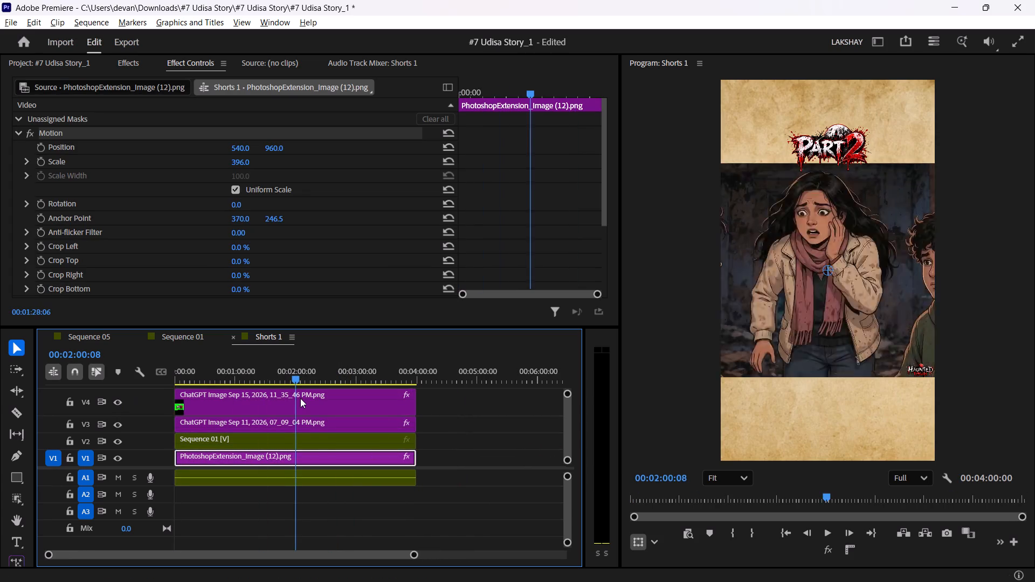
{"action": "left_click_drag", "start_coordinate": [300, 398], "coordinate": [299, 398]}
{"action": "left_click_drag", "start_coordinate": [416, 556], "coordinate": [287, 551]}
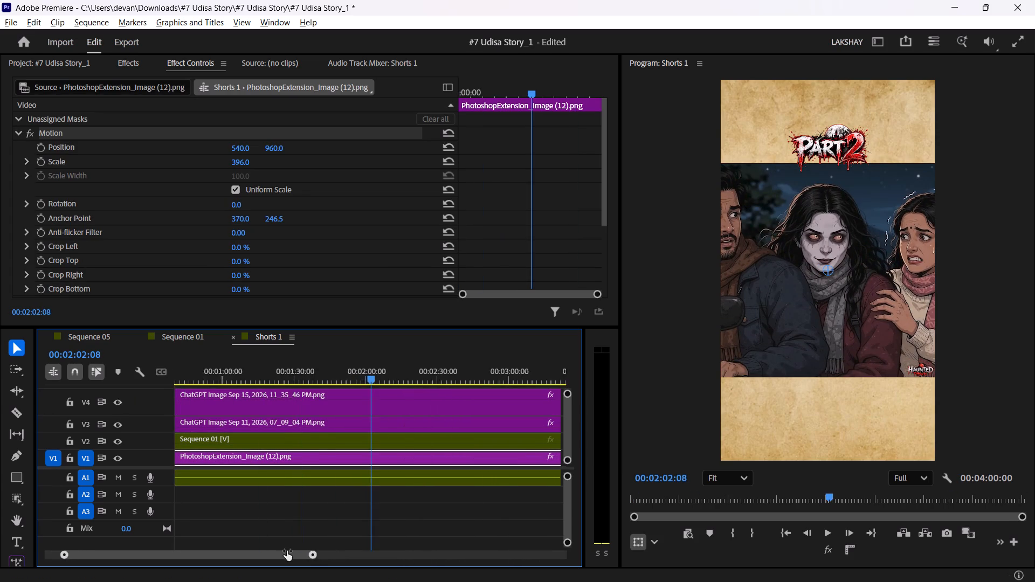
{"action": "left_click_drag", "start_coordinate": [287, 551], "coordinate": [264, 548]}
{"action": "left_click", "coordinate": [326, 374]}
{"action": "key", "text": "space"}
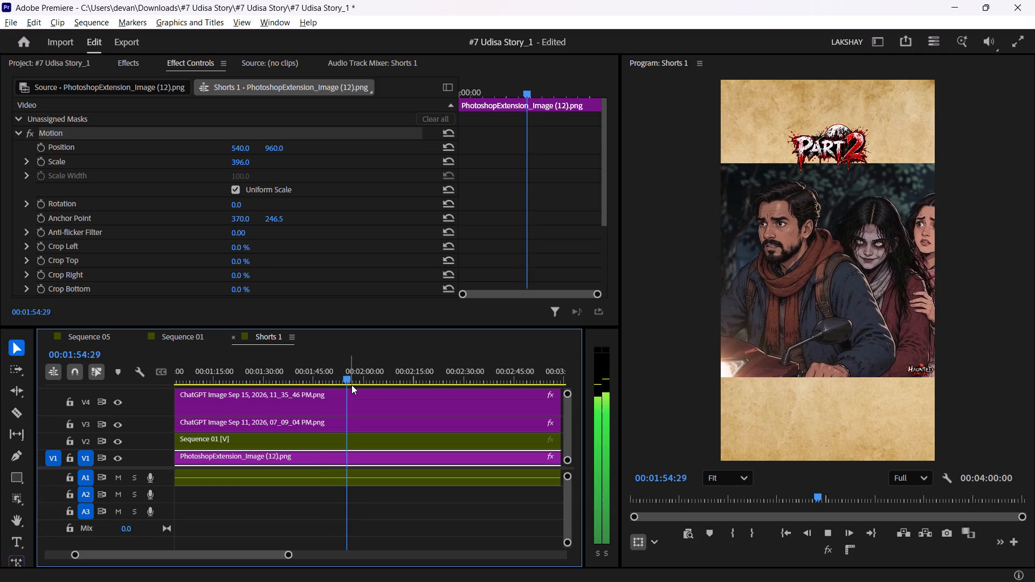
{"action": "key", "text": "space"}
{"action": "key", "text": "space"}
{"action": "key", "text": "space"}
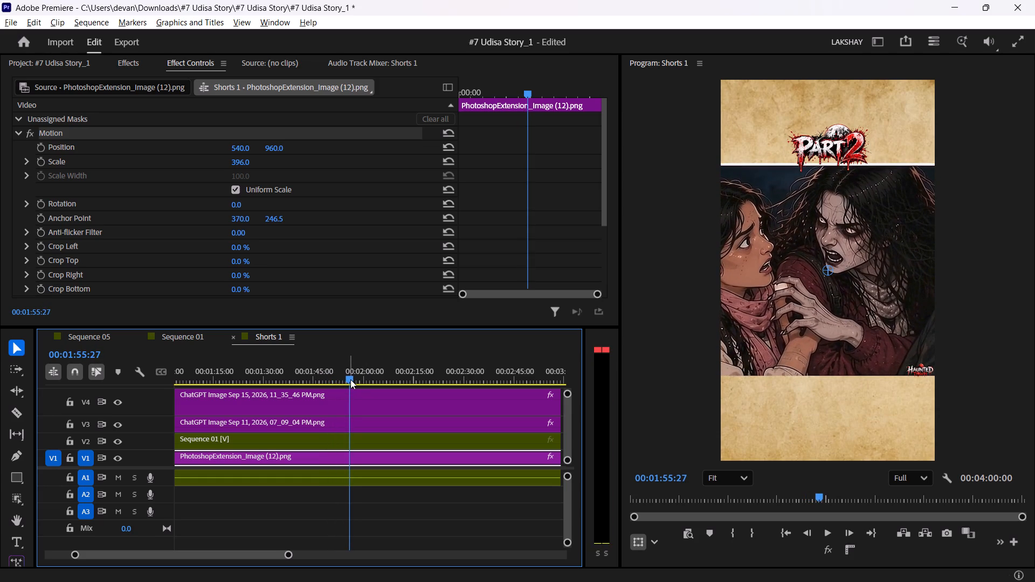
{"action": "left_click_drag", "start_coordinate": [349, 379], "coordinate": [340, 383]}
{"action": "key", "text": "space"}
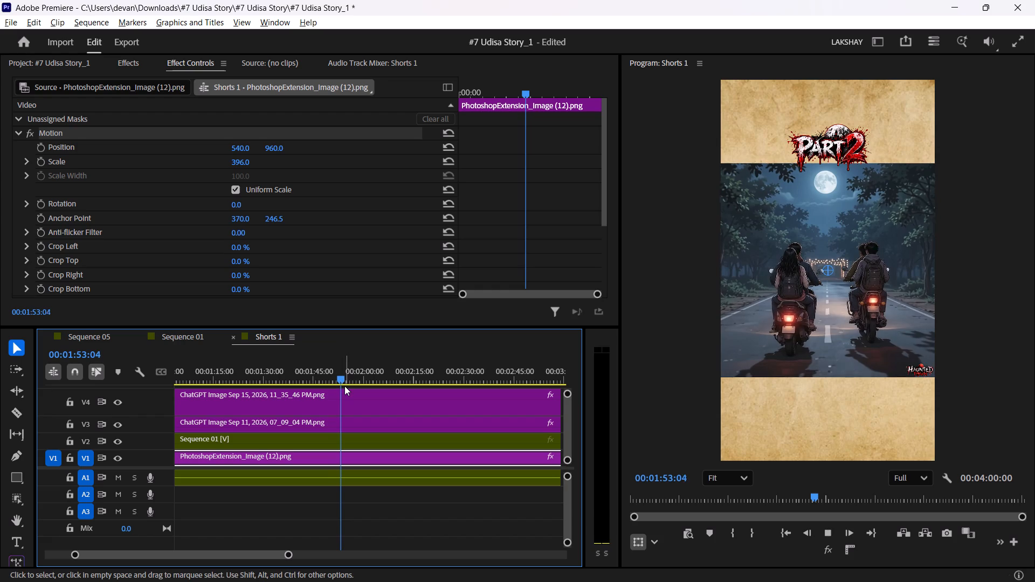
{"action": "key", "text": "space"}
{"action": "key", "text": "c"}
{"action": "left_click", "coordinate": [347, 398]}
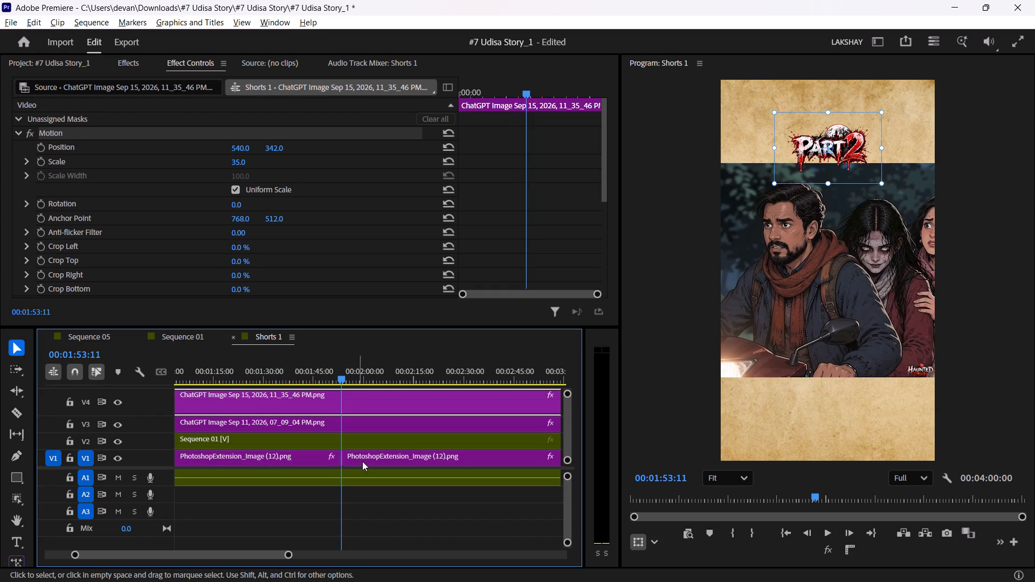
{"action": "key", "text": "c"}
{"action": "left_click", "coordinate": [350, 425]}
{"action": "key", "text": "c"}
{"action": "left_click", "coordinate": [354, 441]}
{"action": "key", "text": "c"}
{"action": "left_click", "coordinate": [358, 458]}
{"action": "key", "text": "c"}
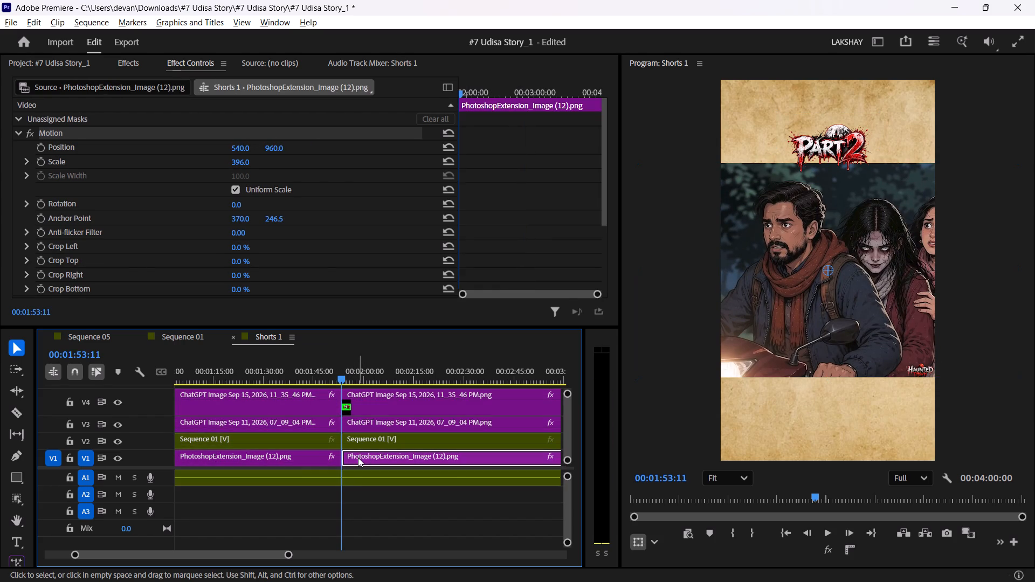
Delete all the clip segments before the cut, close the gap, and return the playhead to the start.
{"action": "left_click_drag", "start_coordinate": [310, 499], "coordinate": [270, 386]}
{"action": "key", "text": "Delete"}
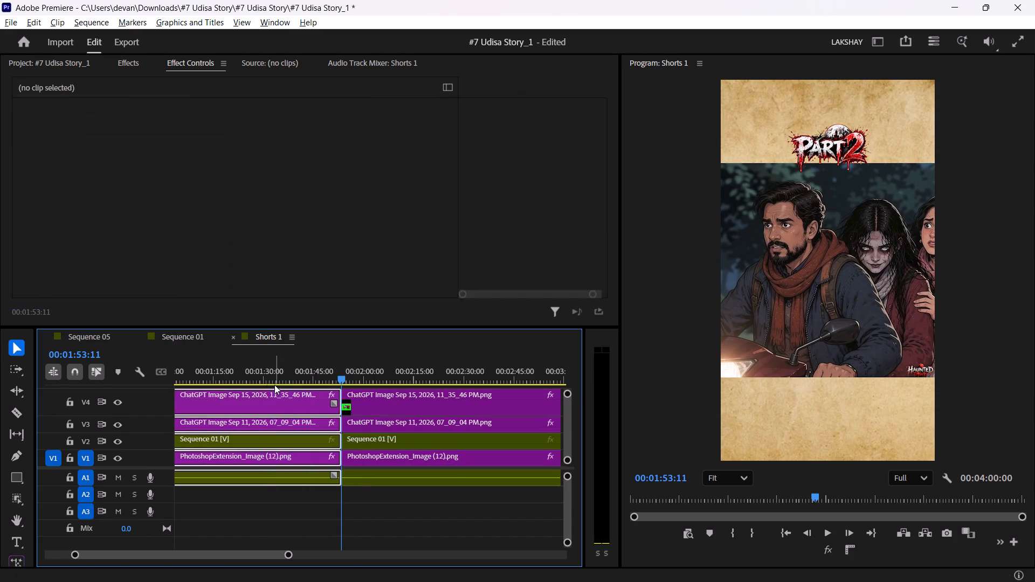
{"action": "left_click", "coordinate": [241, 405]}
{"action": "key", "text": "Delete"}
{"action": "left_click_drag", "start_coordinate": [246, 366], "coordinate": [66, 382]}
{"action": "left_click_drag", "start_coordinate": [246, 373], "coordinate": [38, 396]}
Play and scrub through the shortened sequence to check its scenes up to the end, and return to the start.
{"action": "key", "text": "space"}
{"action": "left_click", "coordinate": [194, 381]}
{"action": "key", "text": "space"}
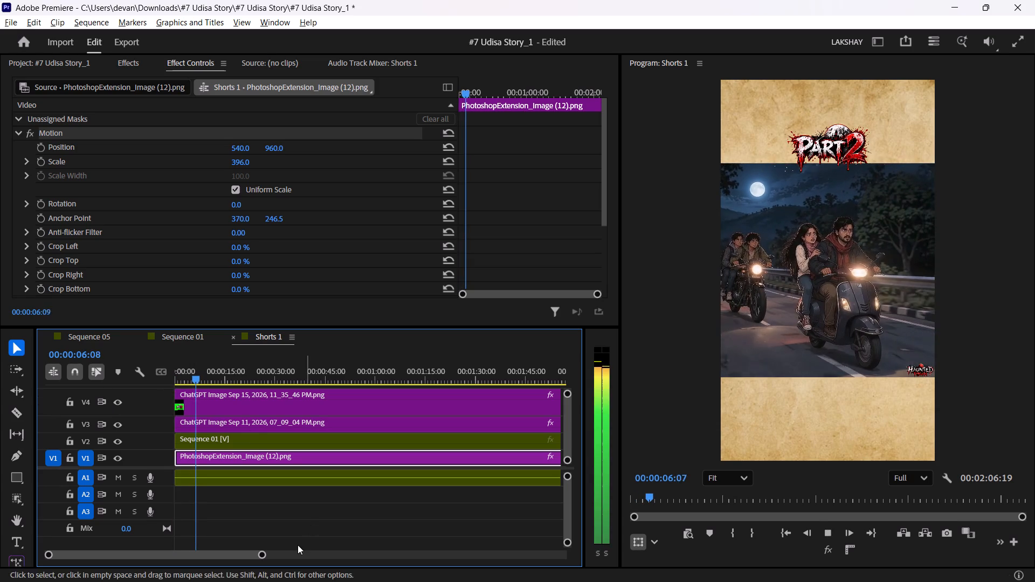
{"action": "left_click_drag", "start_coordinate": [264, 556], "coordinate": [376, 546]}
{"action": "key", "text": "space"}
{"action": "left_click_drag", "start_coordinate": [183, 374], "coordinate": [196, 373]}
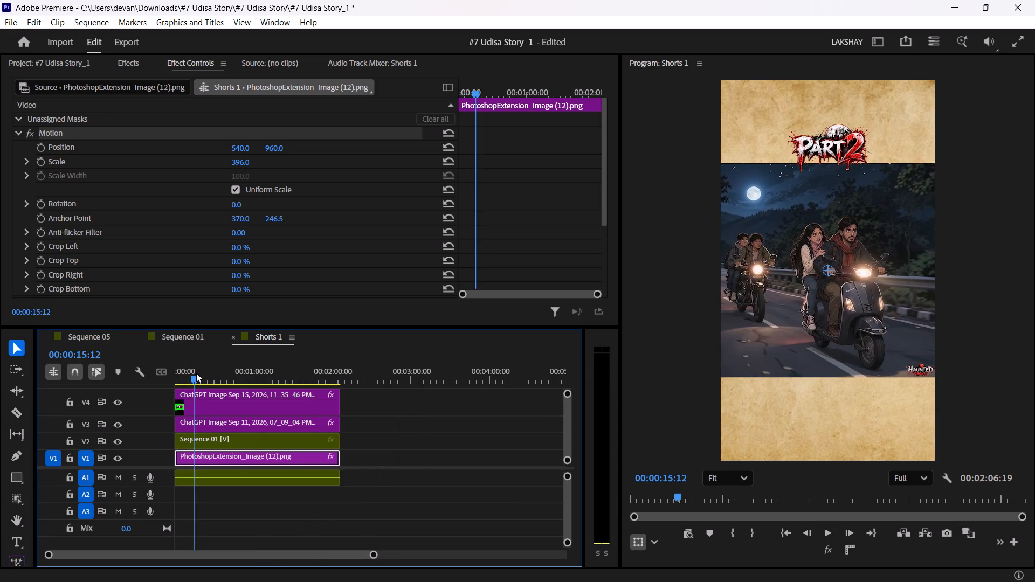
{"action": "left_click_drag", "start_coordinate": [196, 373], "coordinate": [246, 373]}
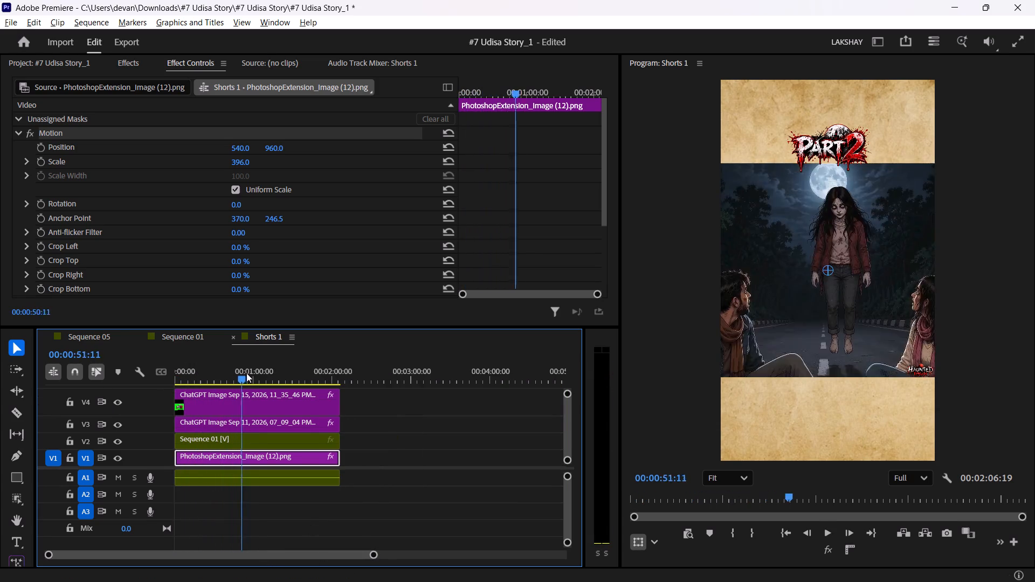
{"action": "left_click_drag", "start_coordinate": [246, 373], "coordinate": [312, 377]}
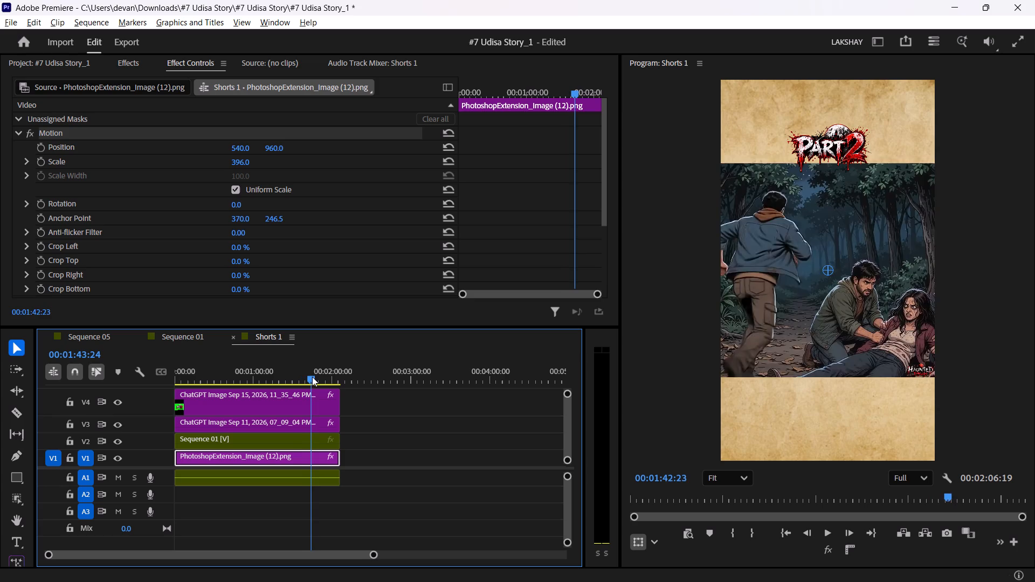
{"action": "left_click_drag", "start_coordinate": [312, 377], "coordinate": [295, 380]}
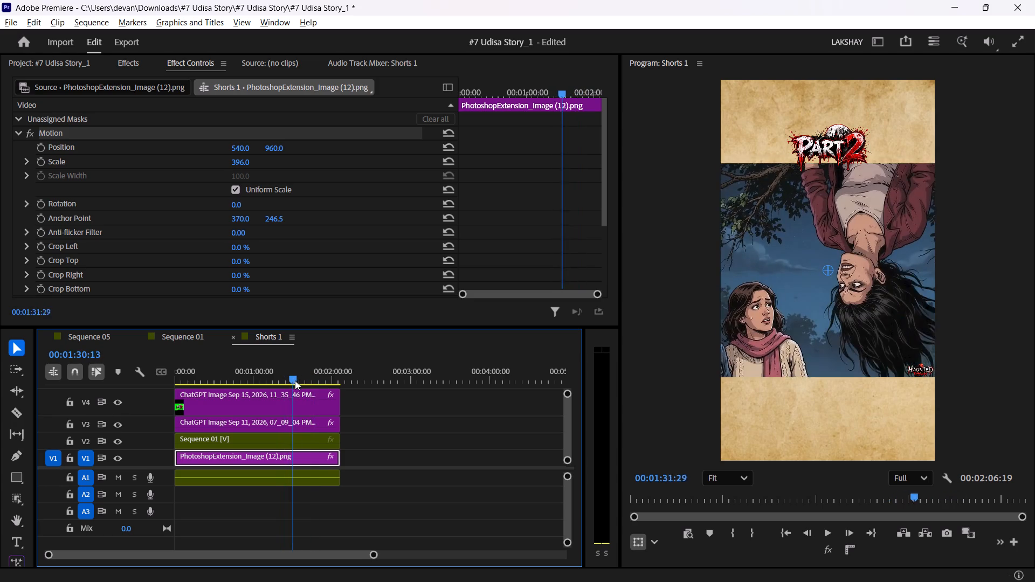
{"action": "left_click_drag", "start_coordinate": [295, 380], "coordinate": [292, 382]}
{"action": "key", "text": "space"}
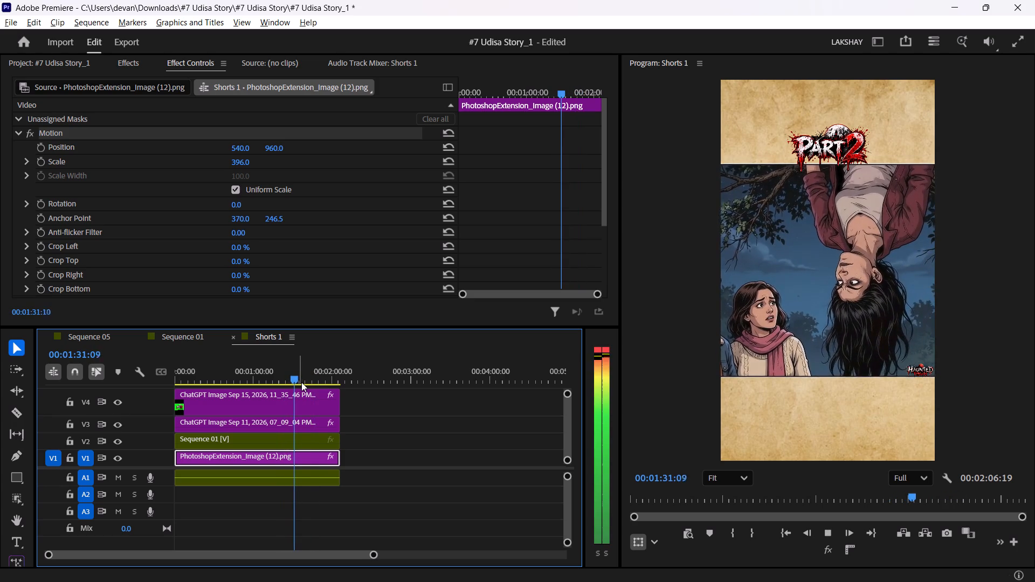
{"action": "left_click_drag", "start_coordinate": [293, 377], "coordinate": [315, 376]}
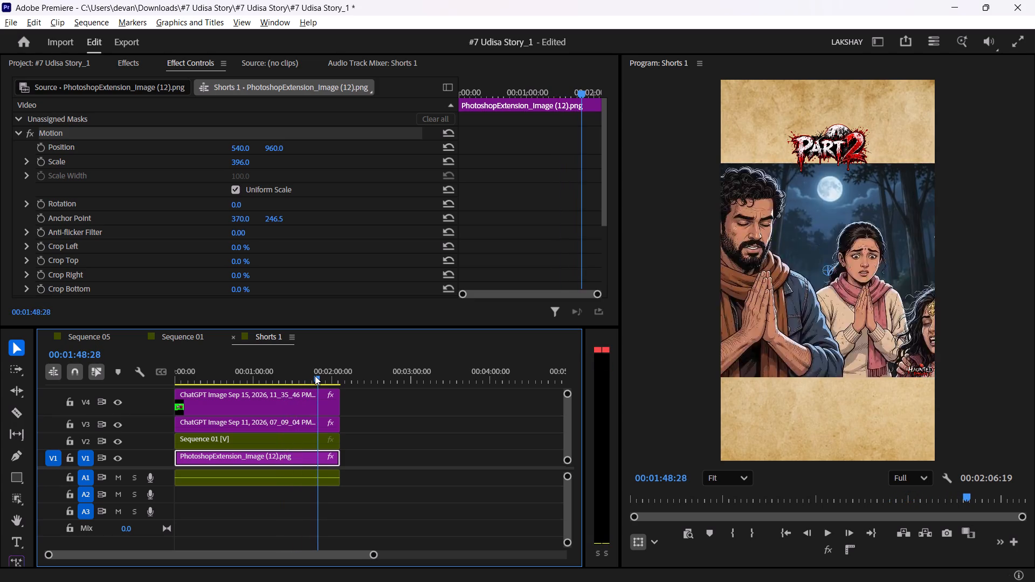
{"action": "left_click_drag", "start_coordinate": [315, 376], "coordinate": [311, 376]}
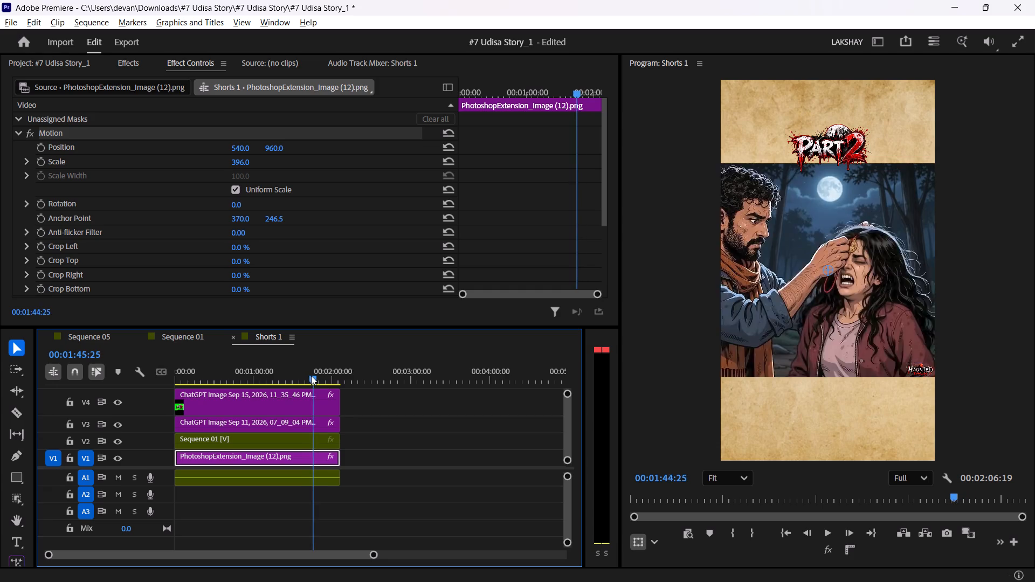
{"action": "left_click_drag", "start_coordinate": [311, 376], "coordinate": [335, 376]}
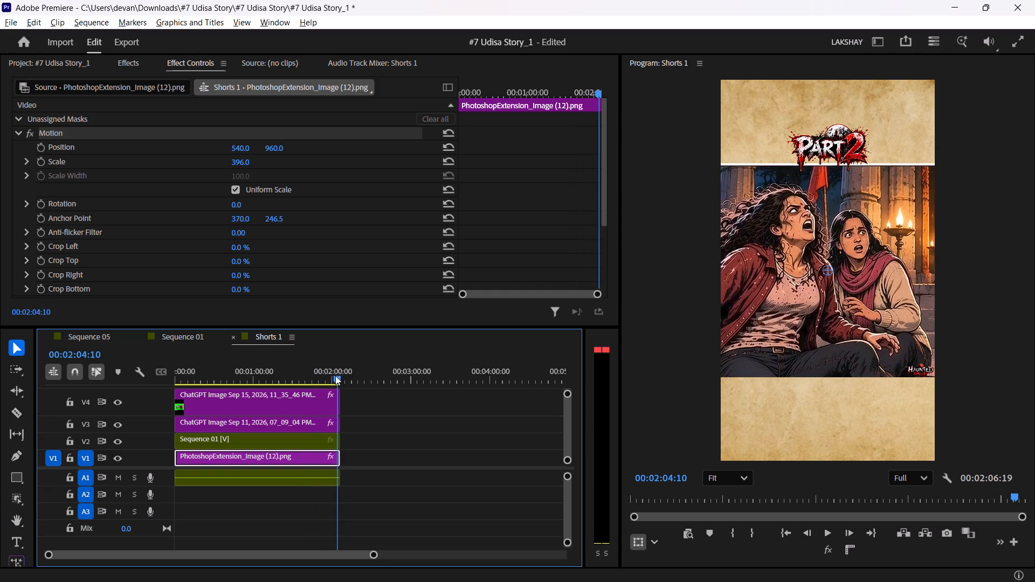
{"action": "left_click_drag", "start_coordinate": [335, 376], "coordinate": [338, 376]}
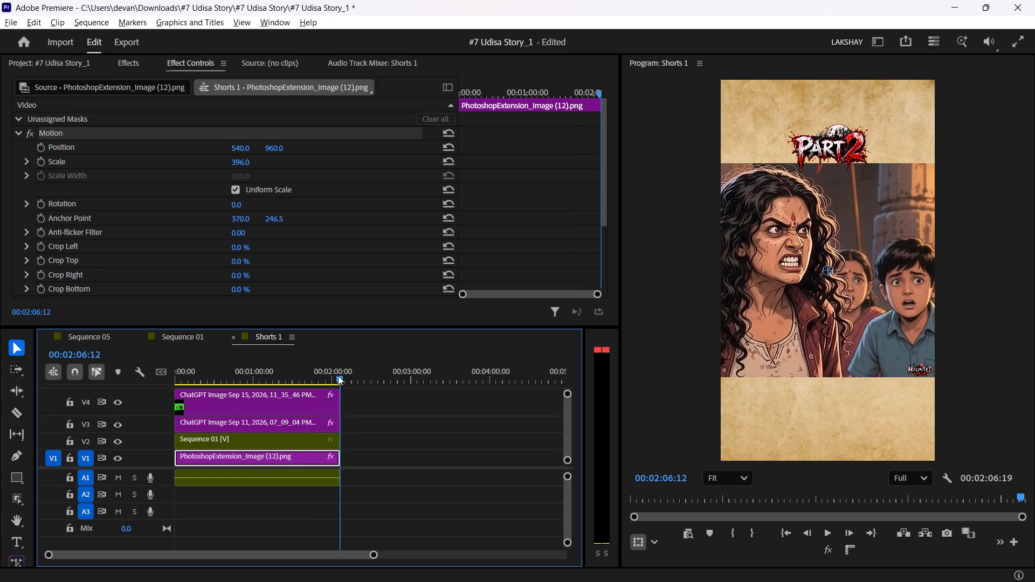
{"action": "left_click_drag", "start_coordinate": [338, 376], "coordinate": [19, 396]}
{"action": "left_click", "coordinate": [403, 468]}
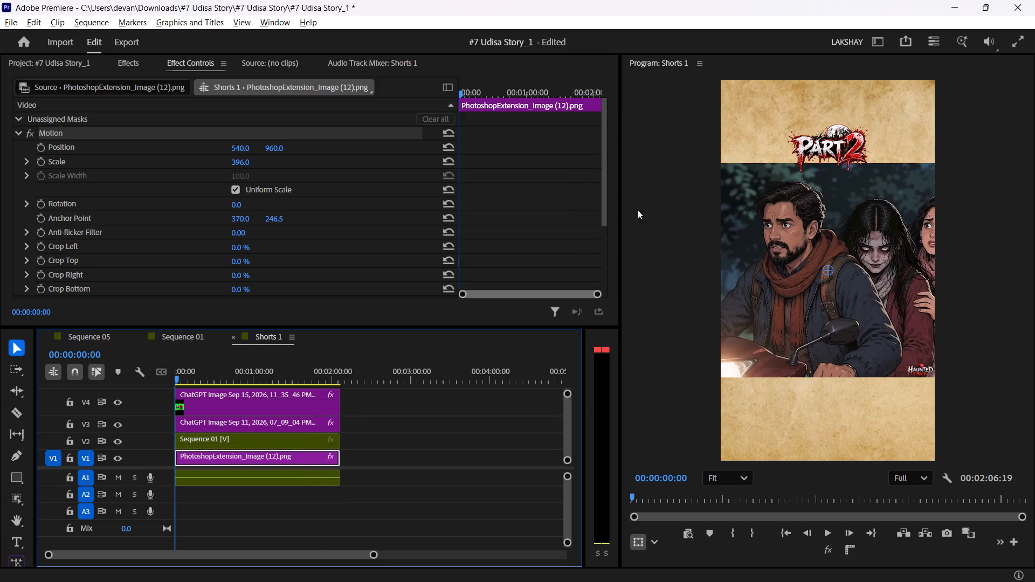
Delete the PART 2 title clip from track V4.
{"action": "left_click", "coordinate": [57, 70]}
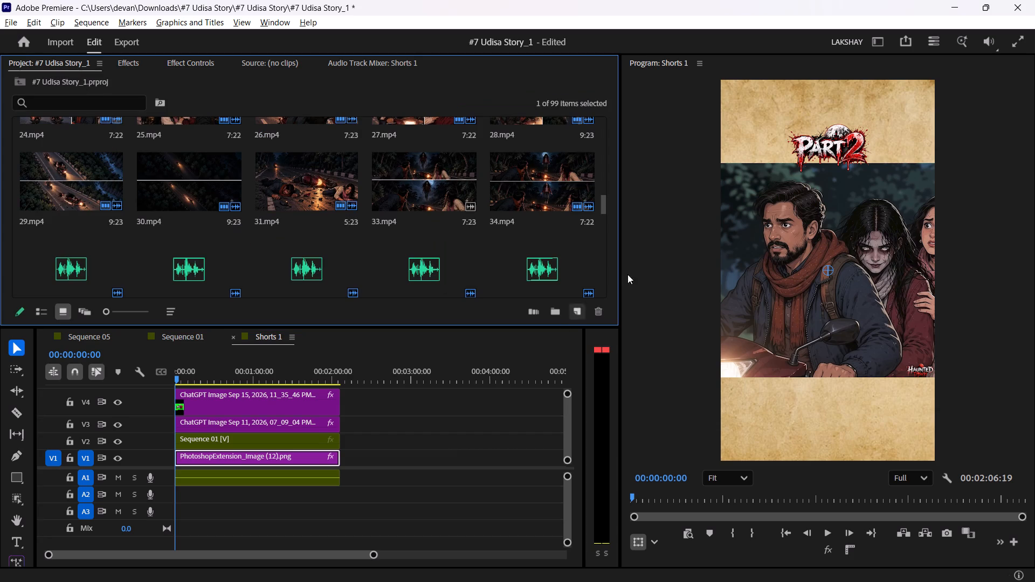
{"action": "left_click", "coordinate": [264, 412]}
{"action": "key", "text": "Delete"}
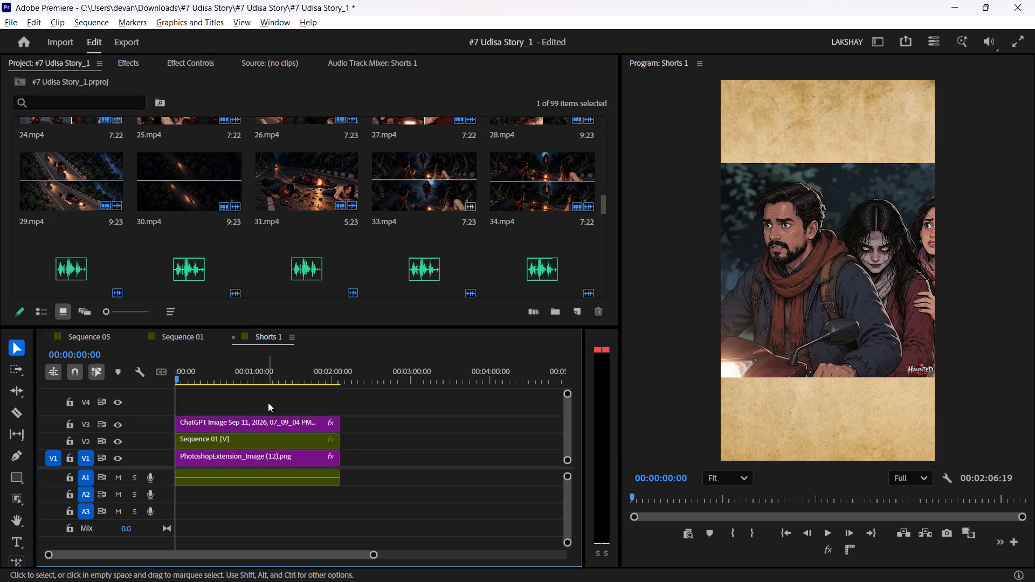
{"action": "key", "text": "space"}
{"action": "key", "text": "space"}
Place the PART 3 title image from the logo folder on track V4, spanning the sequence from start to end.
{"action": "key", "text": "alt+Tab"}
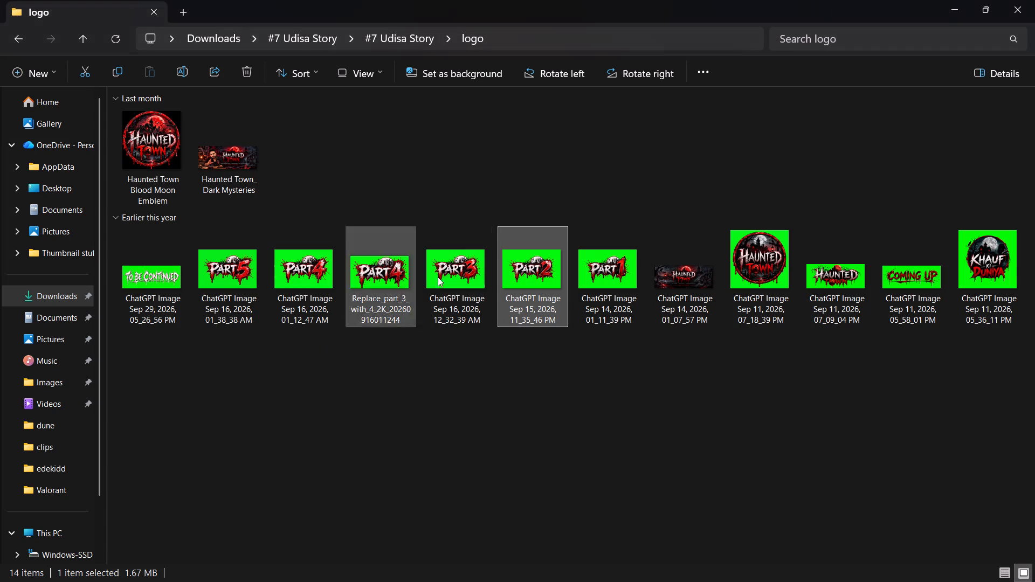
{"action": "left_click_drag", "start_coordinate": [459, 279], "coordinate": [176, 411]}
{"action": "key", "text": "alt+Tab"}
{"action": "left_click_drag", "start_coordinate": [189, 406], "coordinate": [343, 418]}
{"action": "left_click_drag", "start_coordinate": [254, 403], "coordinate": [190, 406]}
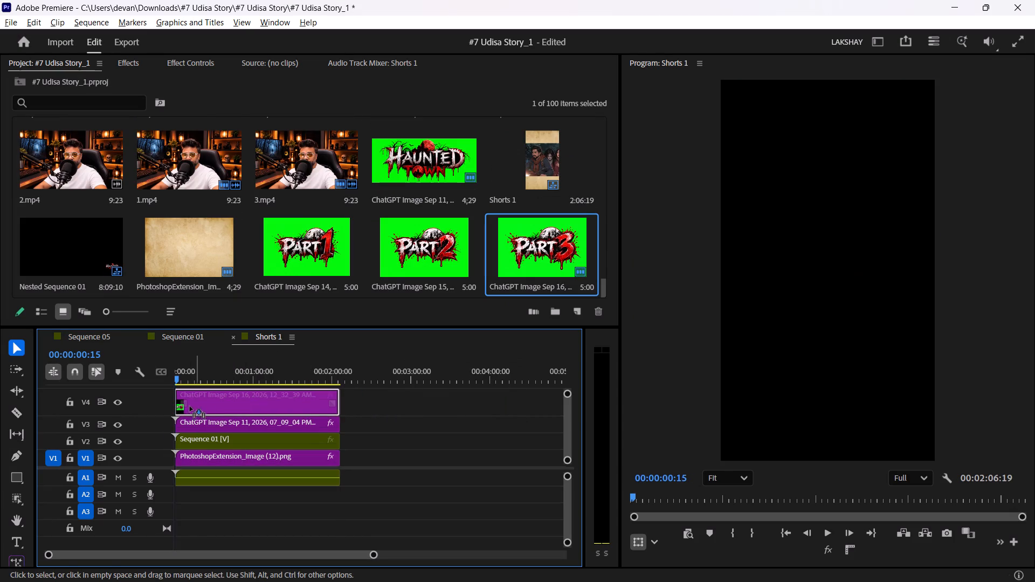
{"action": "left_click_drag", "start_coordinate": [190, 406], "coordinate": [184, 407]}
{"action": "left_click_drag", "start_coordinate": [278, 371], "coordinate": [0, 386]}
Paste the copied keying effect onto the PART 3 title to remove its green background.
{"action": "left_click", "coordinate": [194, 58]}
{"action": "left_click", "coordinate": [181, 197]}
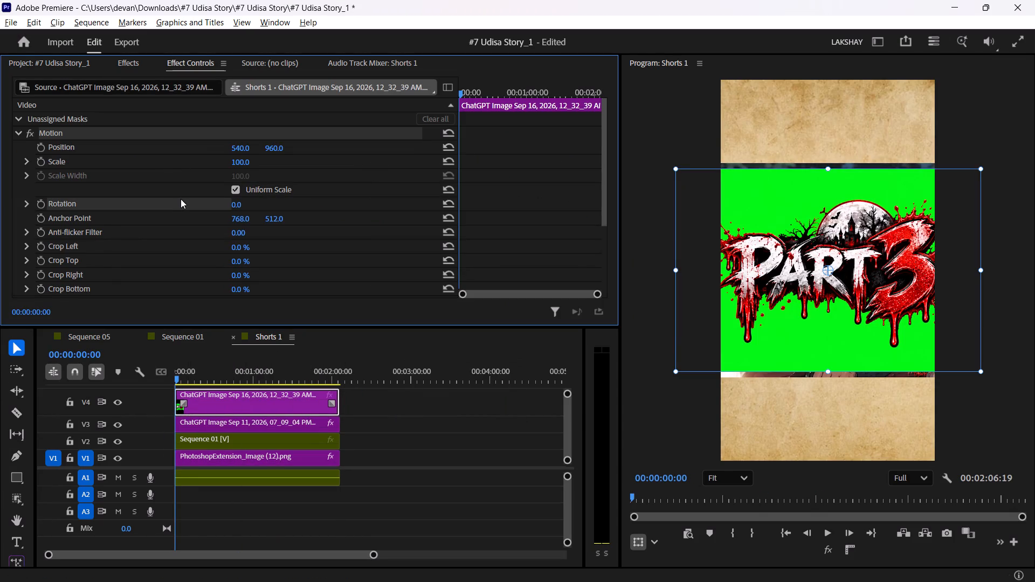
{"action": "key", "text": "ctrl+v"}
Set the PART 3 title's scale to 35 and its vertical position to 298, over the upper paper border.
{"action": "left_click", "coordinate": [248, 164]}
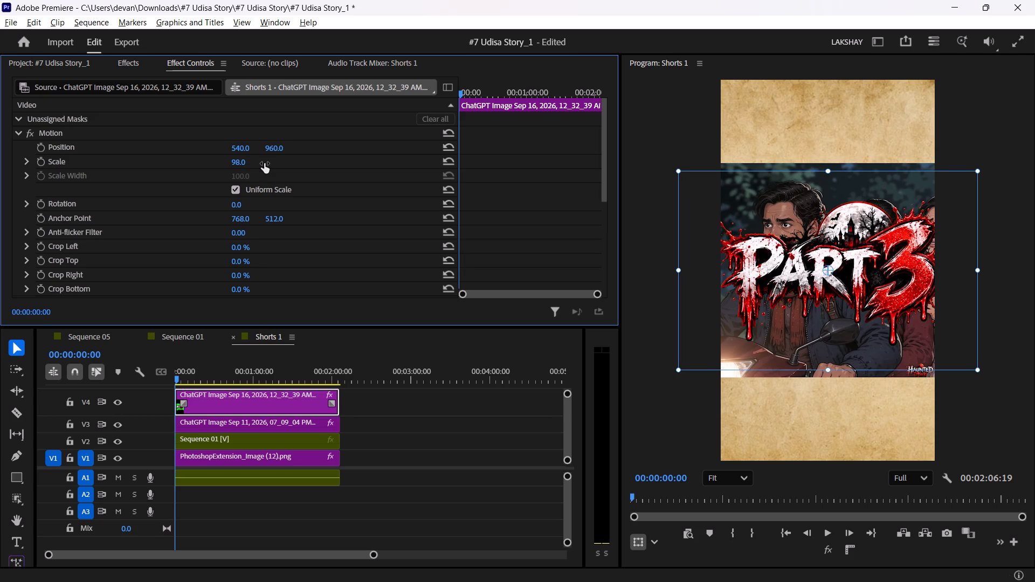
{"action": "left_click", "coordinate": [249, 163]}
{"action": "type", "text": "35"}
{"action": "key", "text": "Return"}
{"action": "left_click_drag", "start_coordinate": [275, 145], "coordinate": [241, 145]}
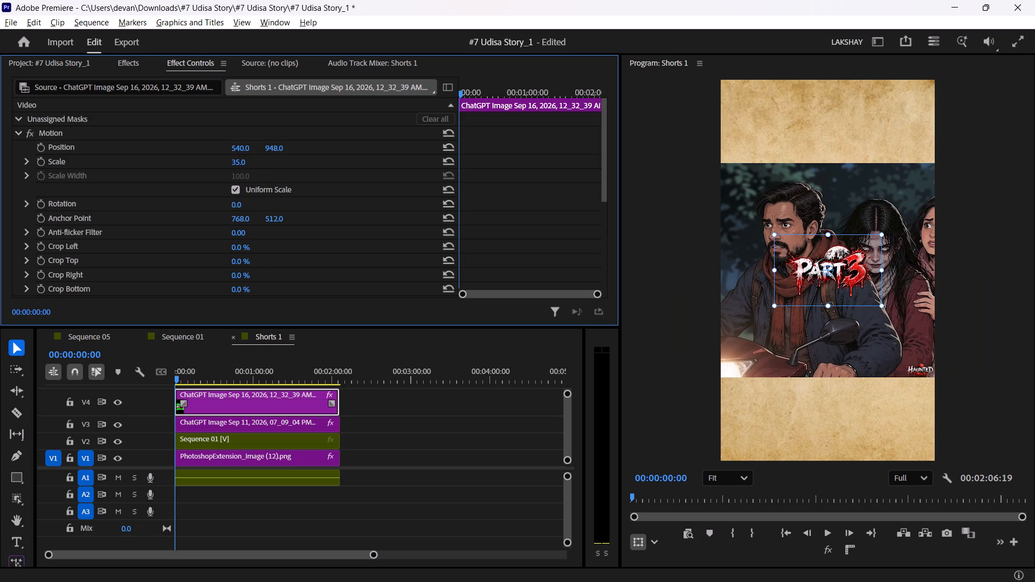
{"action": "left_click_drag", "start_coordinate": [241, 145], "coordinate": [390, 144]}
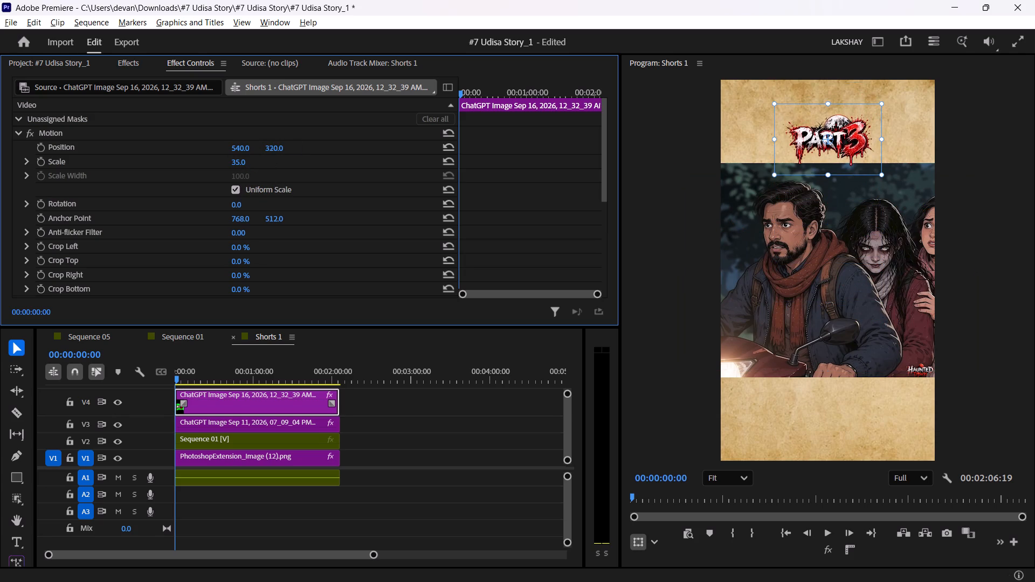
{"action": "left_click_drag", "start_coordinate": [390, 144], "coordinate": [378, 144]}
Play back and scrub the opening seconds of the Shorts 1 sequence to check the Part 3 edit.
{"action": "key", "text": "space"}
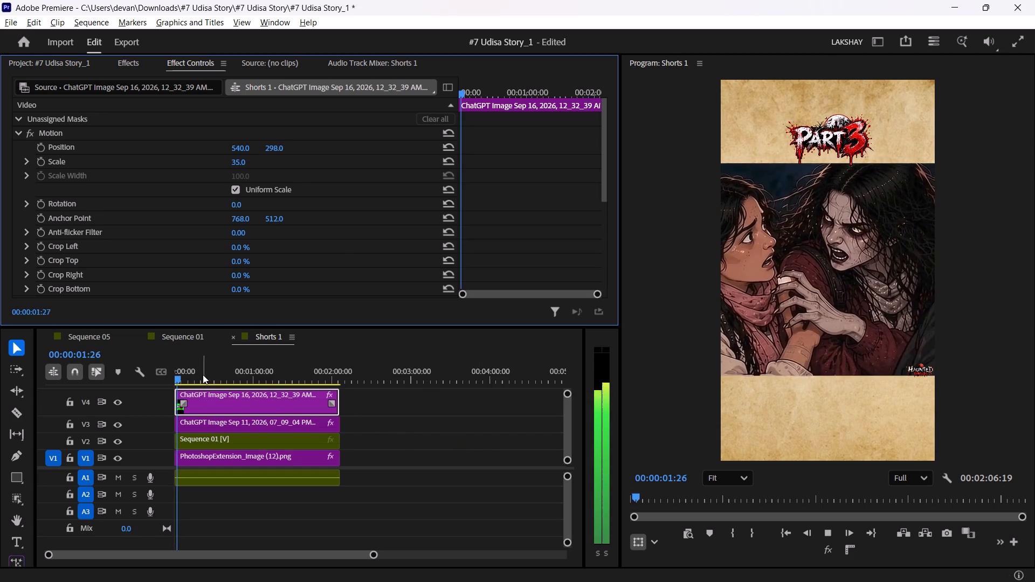
{"action": "left_click_drag", "start_coordinate": [196, 377], "coordinate": [211, 381]}
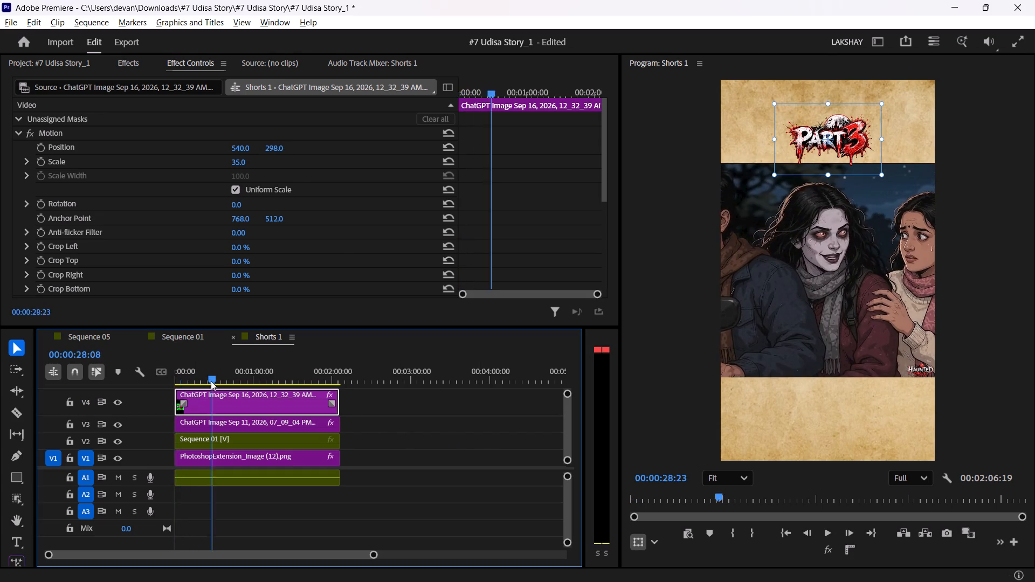
{"action": "left_click_drag", "start_coordinate": [211, 381], "coordinate": [151, 390]}
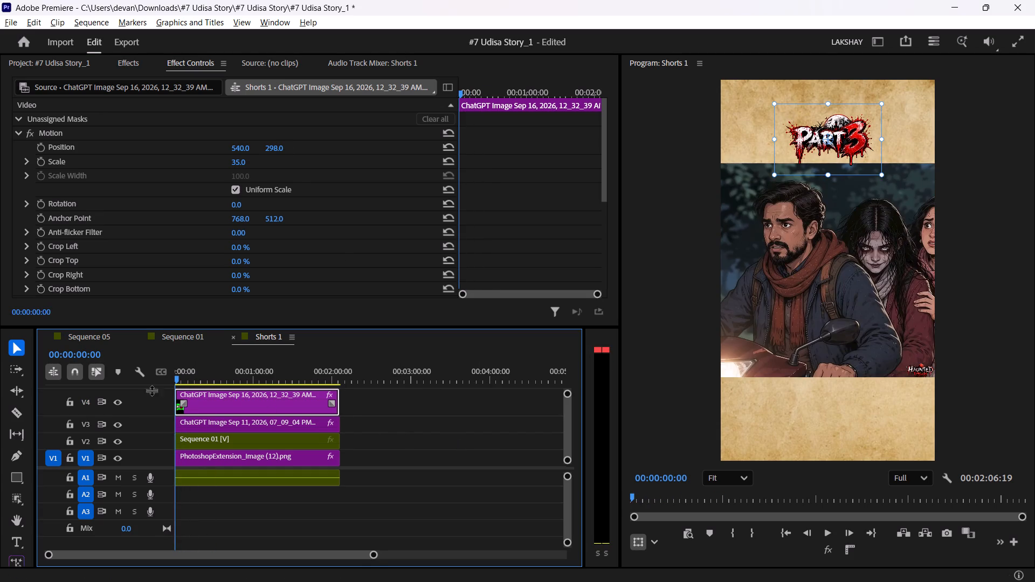
{"action": "key", "text": "space"}
{"action": "left_click_drag", "start_coordinate": [151, 390], "coordinate": [151, 389]}
{"action": "left_click_drag", "start_coordinate": [376, 556], "coordinate": [198, 542]}
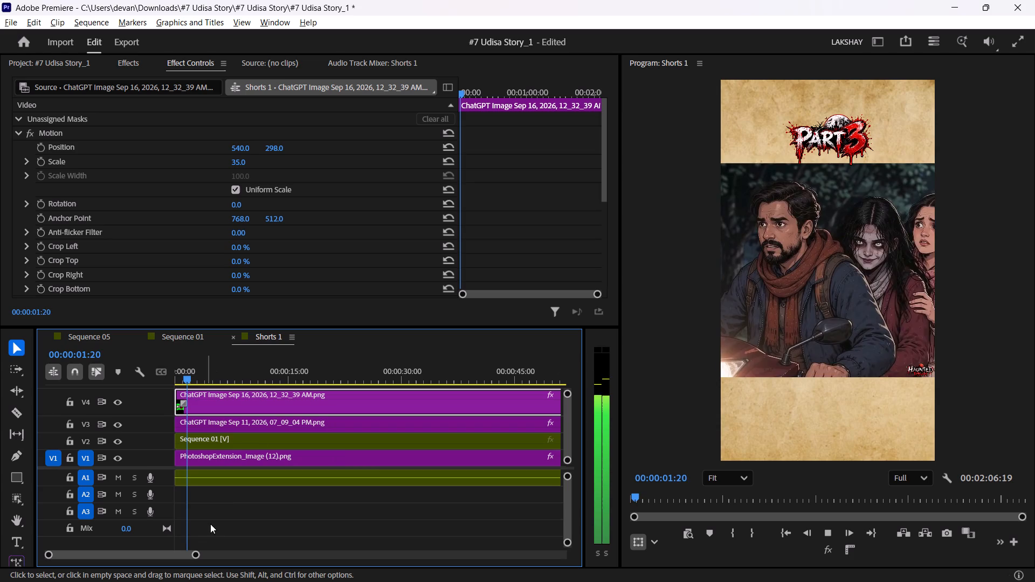
{"action": "key", "text": "space"}
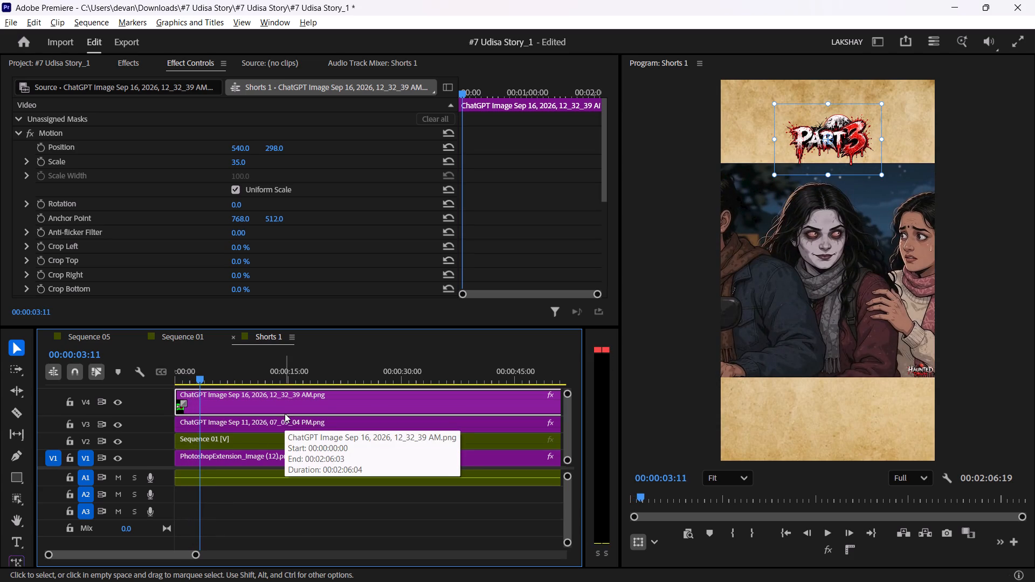
Split the clips on all tracks of Shorts 1 at 00:00:02:28, just before the stray frames.
{"action": "key", "text": "Left"}
{"action": "key", "text": "Left"}
{"action": "key", "text": "Left"}
{"action": "key", "text": "Left"}
{"action": "key", "text": "Left"}
{"action": "key", "text": "Left"}
{"action": "key", "text": "Left"}
{"action": "key", "text": "Left"}
{"action": "key", "text": "Left"}
{"action": "key", "text": "Left"}
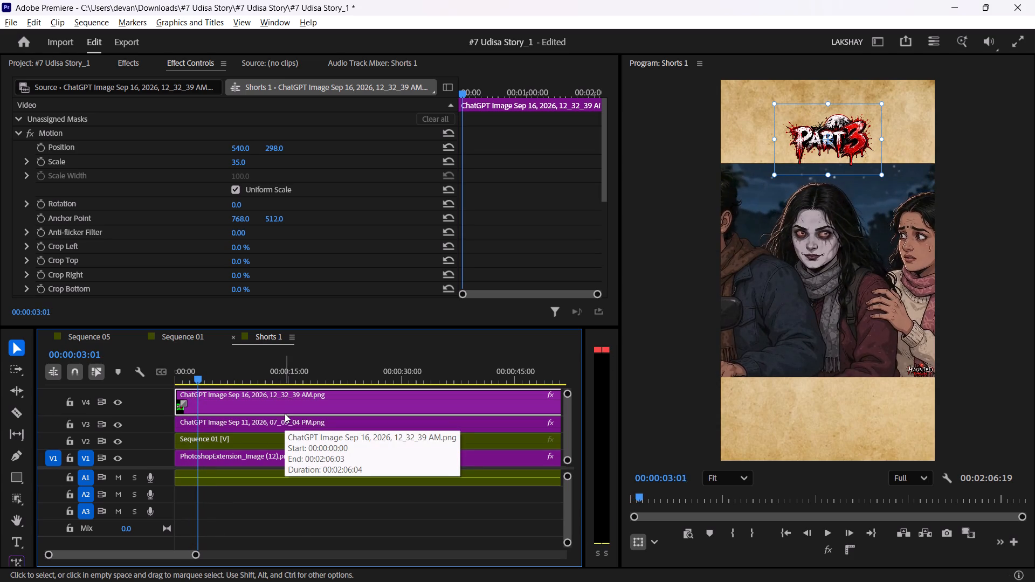
{"action": "key", "text": "Left"}
{"action": "key", "text": "Left"}
{"action": "key", "text": "Left"}
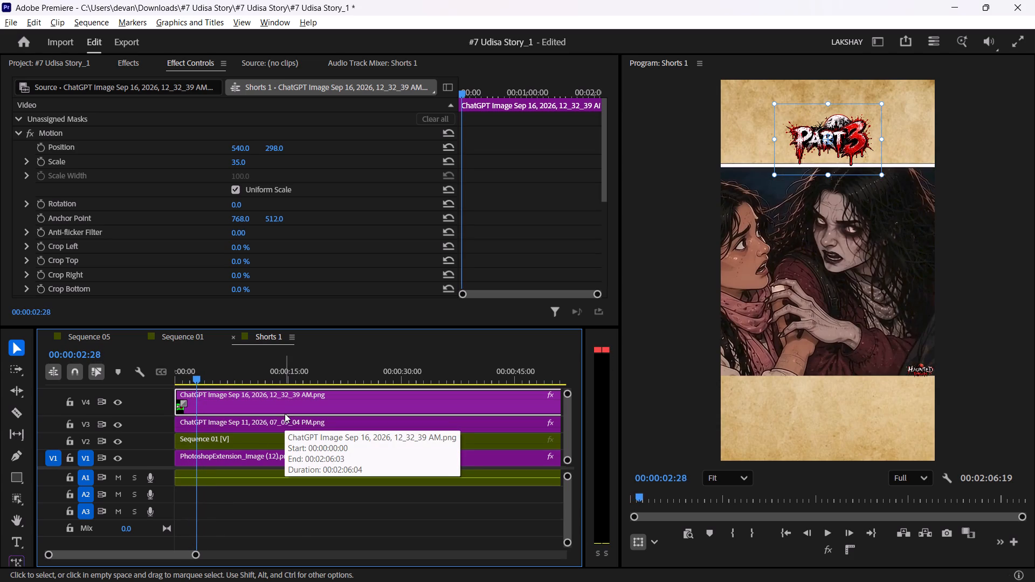
{"action": "left_click", "coordinate": [230, 439]}
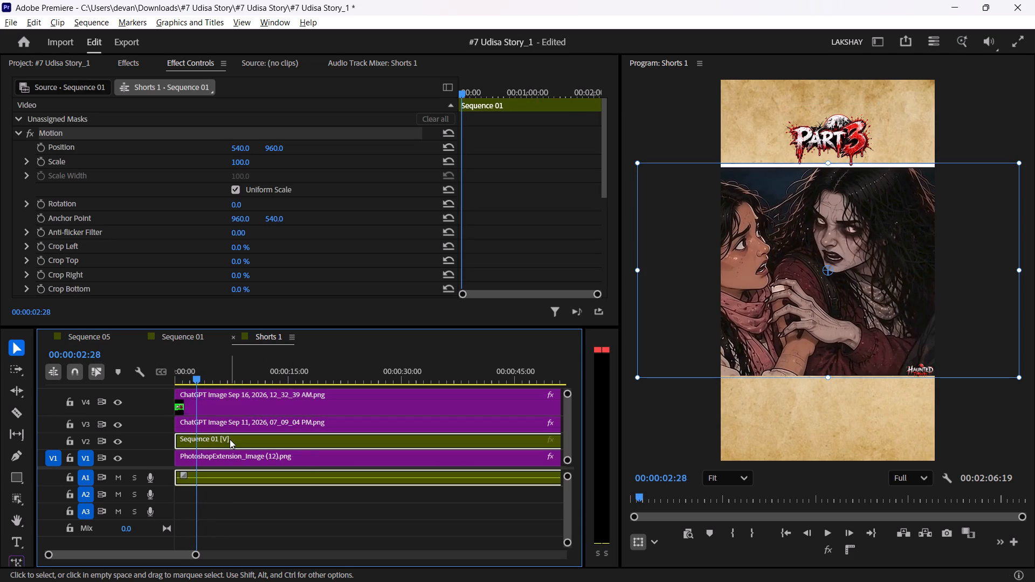
{"action": "key", "text": "c"}
{"action": "left_click", "coordinate": [230, 424]}
{"action": "key", "text": "c"}
{"action": "left_click", "coordinate": [228, 399]}
{"action": "key", "text": "c"}
{"action": "left_click", "coordinate": [225, 456]}
{"action": "key", "text": "c"}
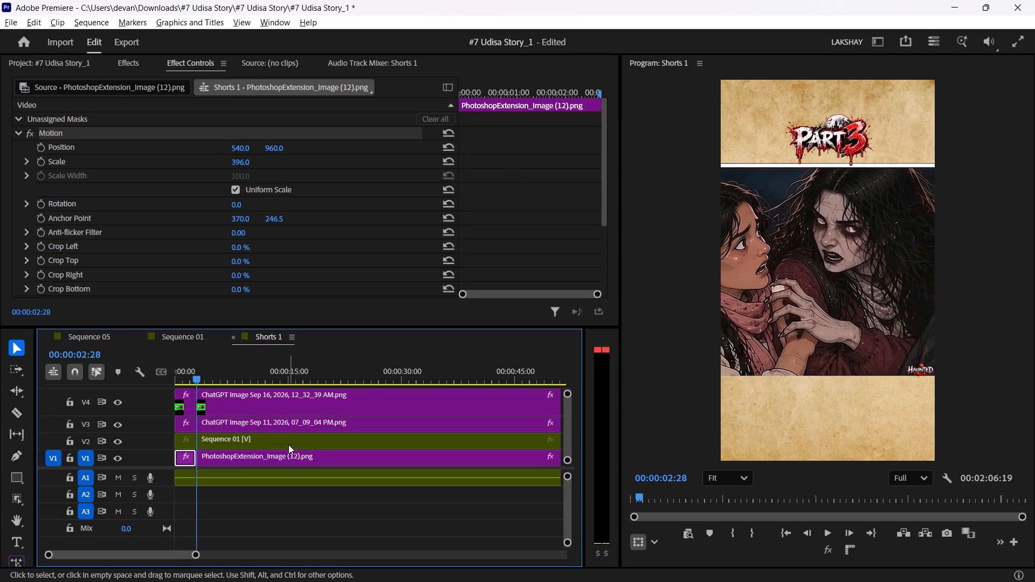
Split the clips on all tracks again two frames further on, at 00:00:03:00.
{"action": "key", "text": "Right"}
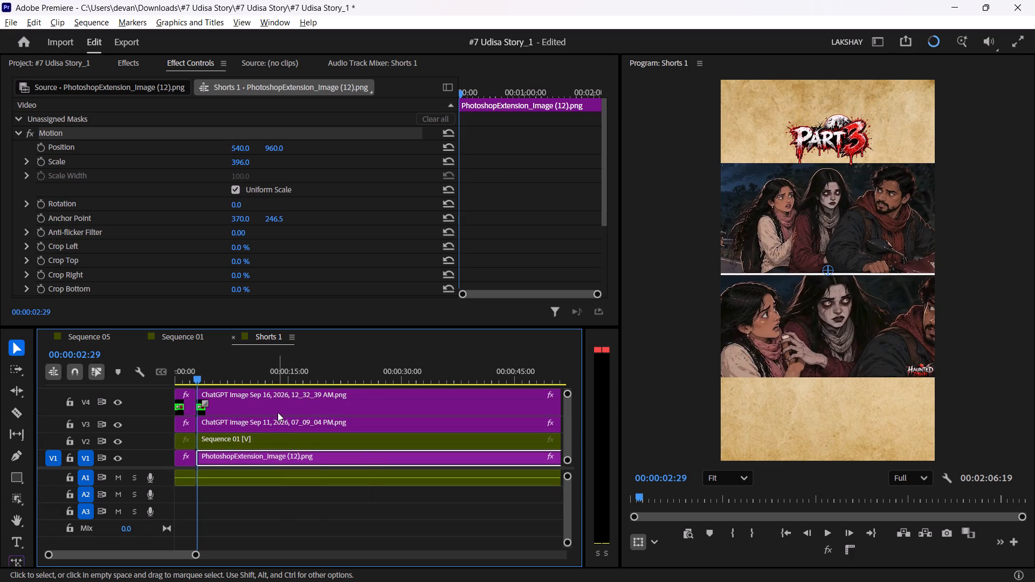
{"action": "key", "text": "Right"}
{"action": "left_click", "coordinate": [247, 406]}
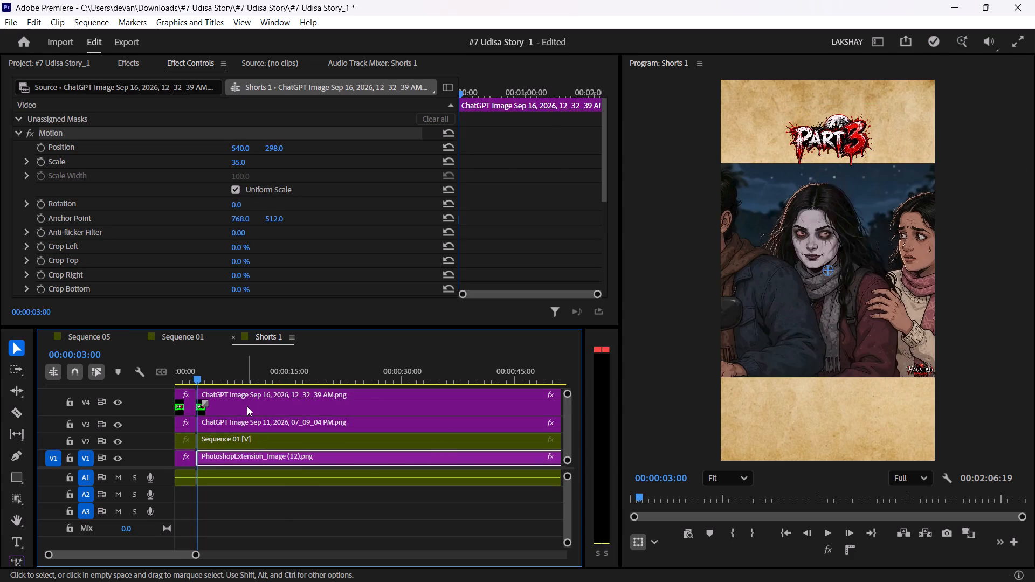
{"action": "key", "text": "c"}
{"action": "left_click", "coordinate": [255, 424]}
{"action": "key", "text": "c"}
{"action": "left_click", "coordinate": [252, 440]}
{"action": "key", "text": "c"}
{"action": "left_click", "coordinate": [252, 462]}
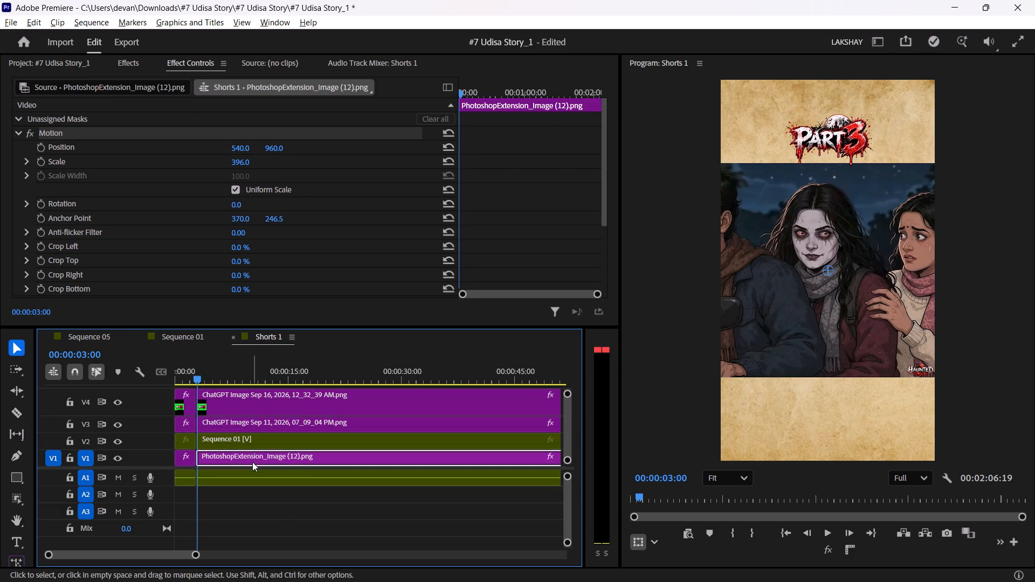
{"action": "key", "text": "c"}
Delete the two-frame segment between the cuts on all tracks and close the gap it leaves.
{"action": "left_click_drag", "start_coordinate": [197, 553], "coordinate": [37, 550]}
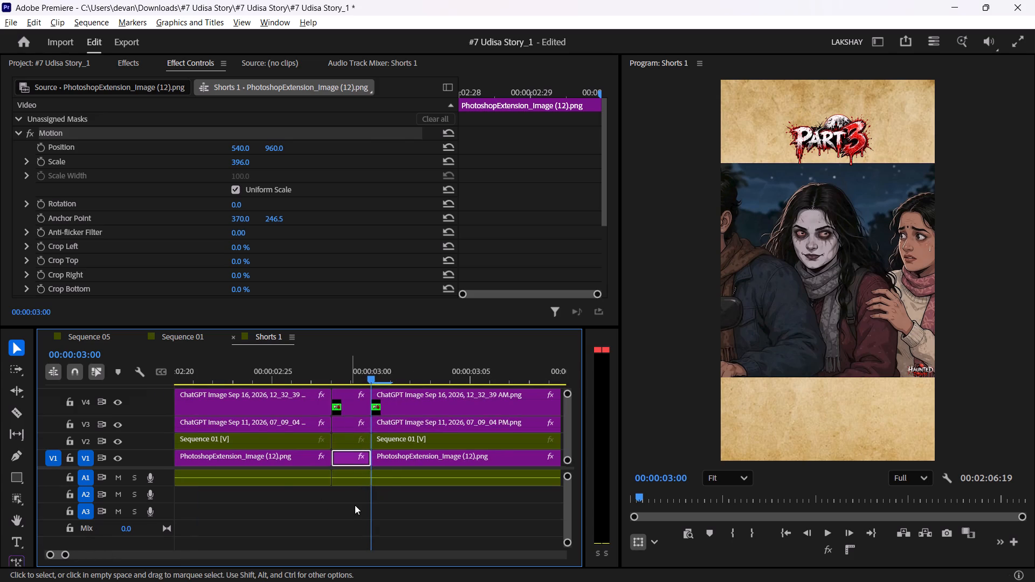
{"action": "left_click_drag", "start_coordinate": [355, 500], "coordinate": [339, 404]}
{"action": "key", "text": "Delete"}
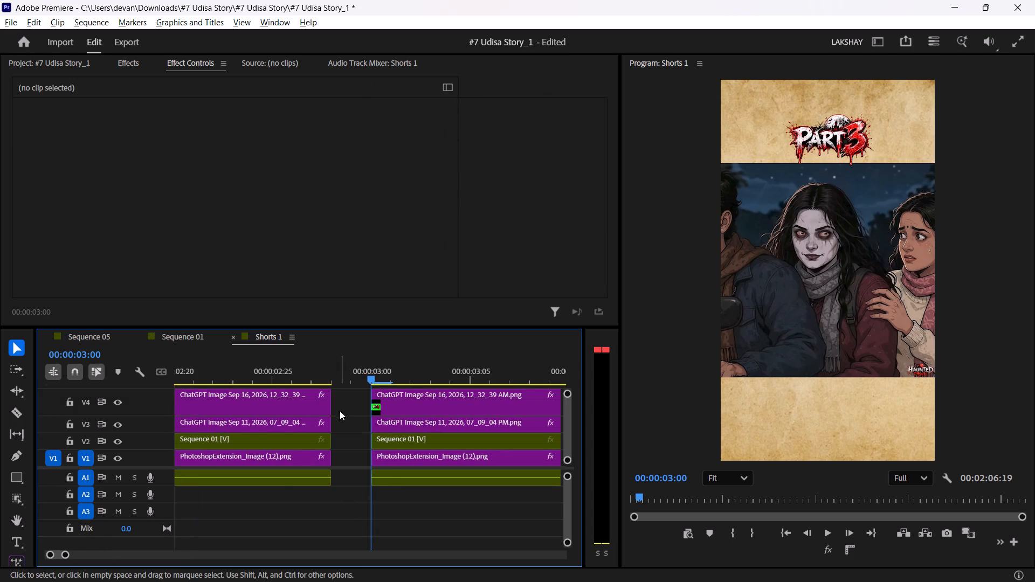
{"action": "left_click_drag", "start_coordinate": [340, 411], "coordinate": [340, 416]}
{"action": "left_click", "coordinate": [333, 401]}
{"action": "left_click", "coordinate": [344, 403]}
{"action": "key", "text": "Delete"}
Play across the new cut and check the rest of the Part 3 sequence through to its end.
{"action": "left_click_drag", "start_coordinate": [301, 362], "coordinate": [239, 370]}
{"action": "key", "text": "space"}
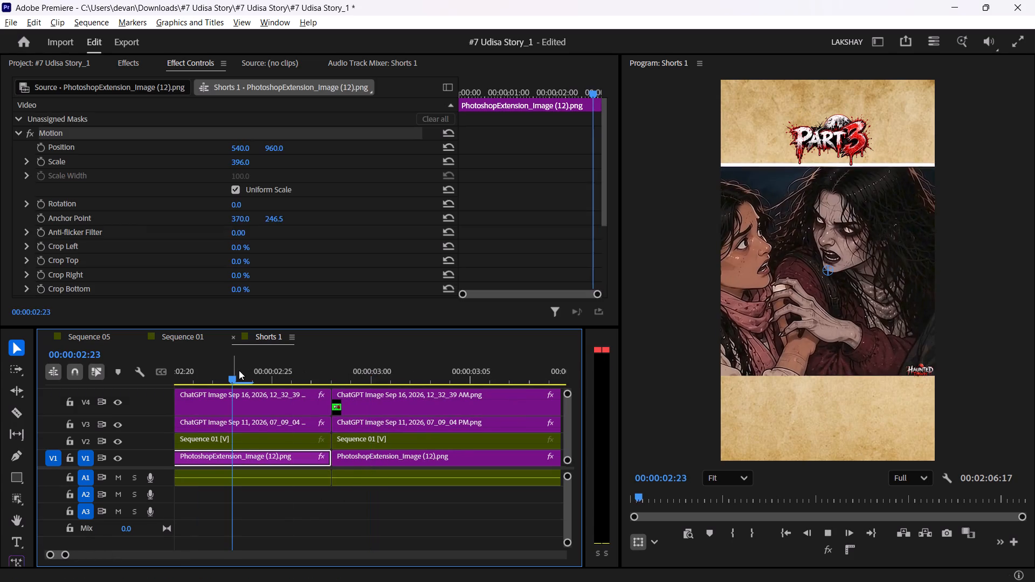
{"action": "left_click_drag", "start_coordinate": [68, 552], "coordinate": [368, 526]}
{"action": "key", "text": "space"}
{"action": "left_click_drag", "start_coordinate": [181, 374], "coordinate": [201, 374]}
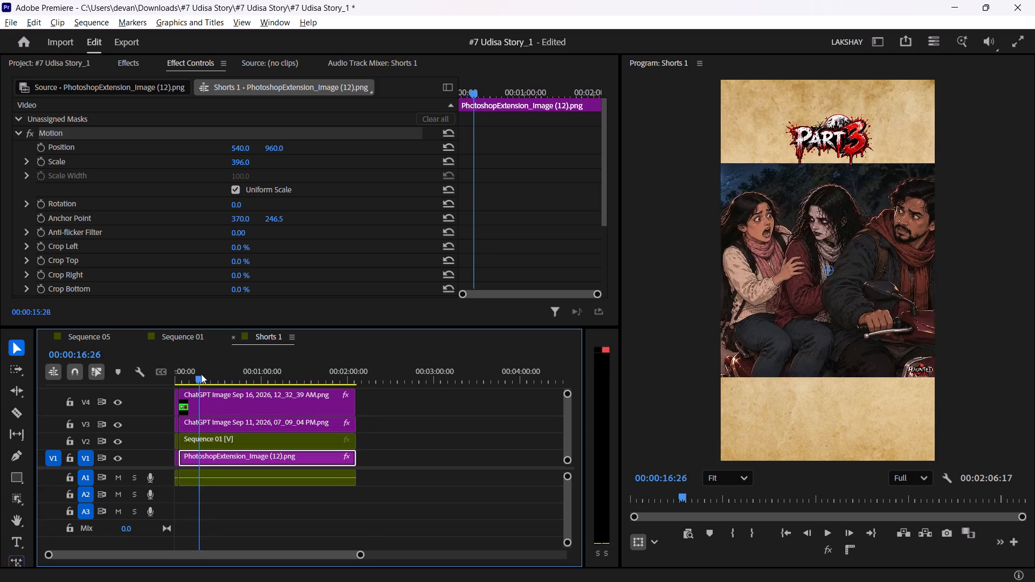
{"action": "left_click_drag", "start_coordinate": [201, 374], "coordinate": [266, 382]}
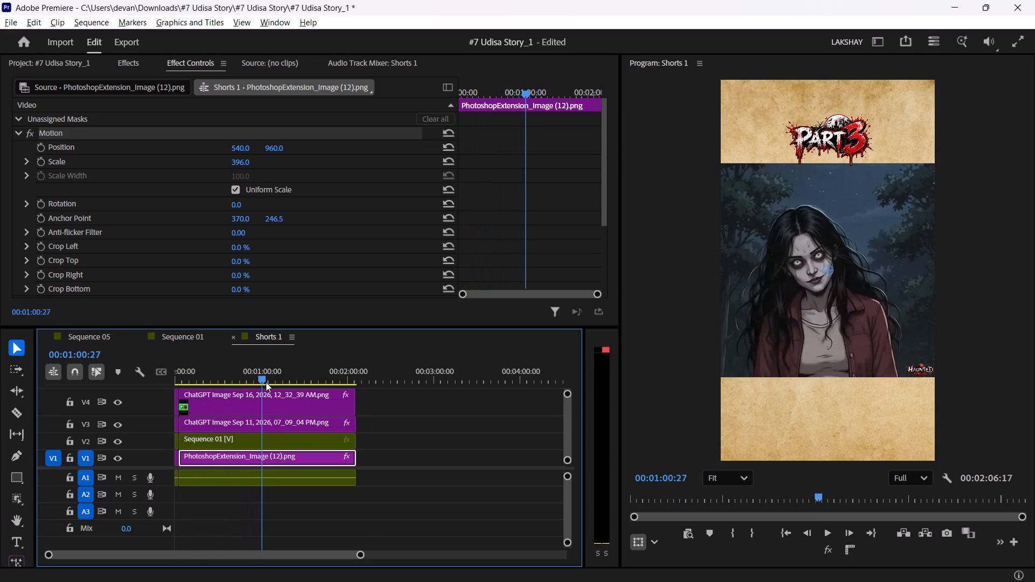
{"action": "left_click_drag", "start_coordinate": [266, 382], "coordinate": [339, 392]}
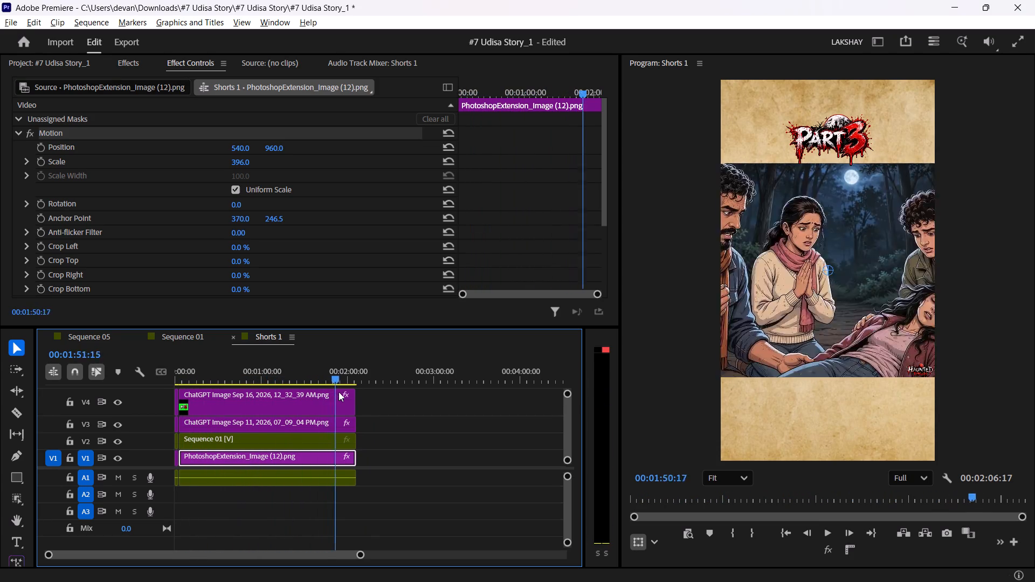
{"action": "left_click_drag", "start_coordinate": [339, 392], "coordinate": [352, 394]}
{"action": "key", "text": "space"}
{"action": "left_click_drag", "start_coordinate": [362, 410], "coordinate": [368, 410]}
{"action": "left_click_drag", "start_coordinate": [391, 413], "coordinate": [395, 419]}
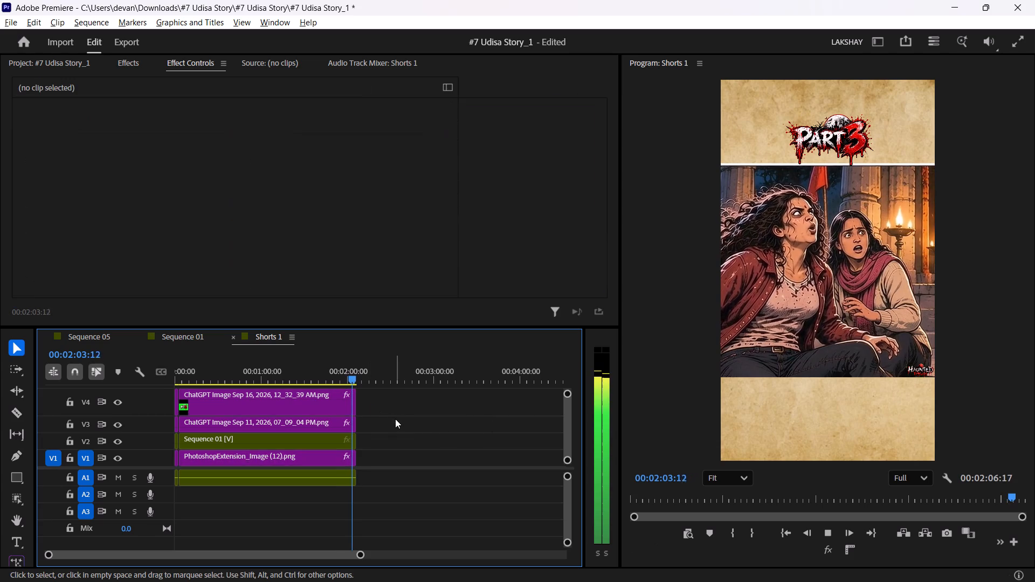
{"action": "key", "text": "space"}
{"action": "left_click_drag", "start_coordinate": [360, 553], "coordinate": [259, 550]}
{"action": "key", "text": "space"}
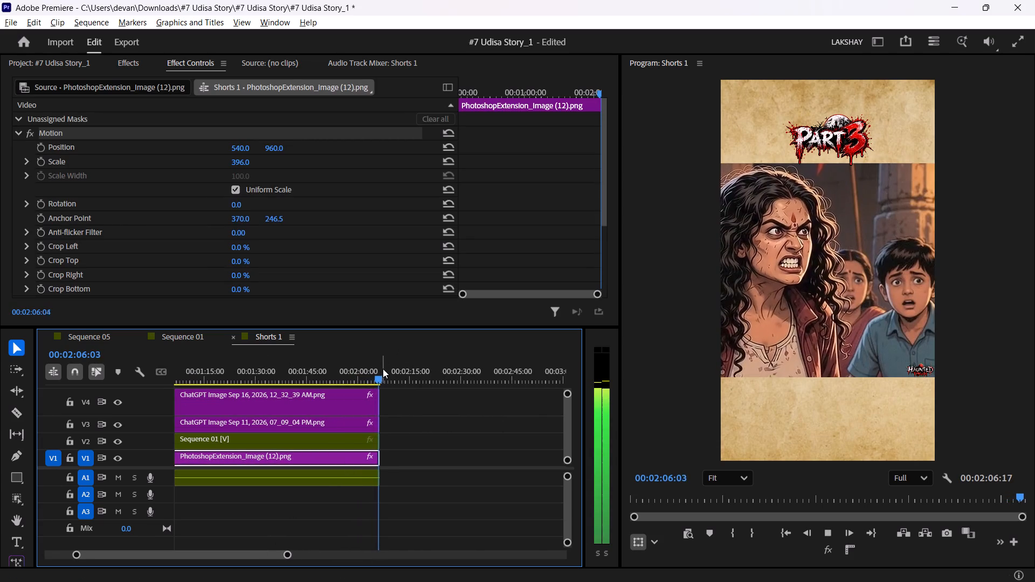
{"action": "key", "text": "space"}
{"action": "key", "text": "space"}
Save the project.
{"action": "left_click", "coordinate": [442, 426]}
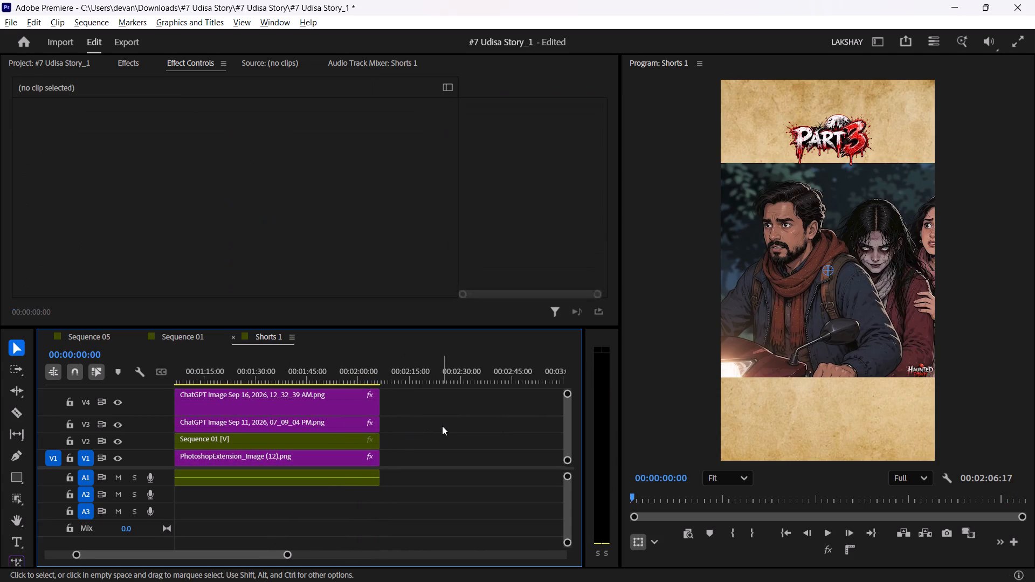
{"action": "key", "text": "ctrl+s"}
Export the Shorts 1 sequence as a media file named shorts 3.
{"action": "left_click", "coordinate": [123, 36]}
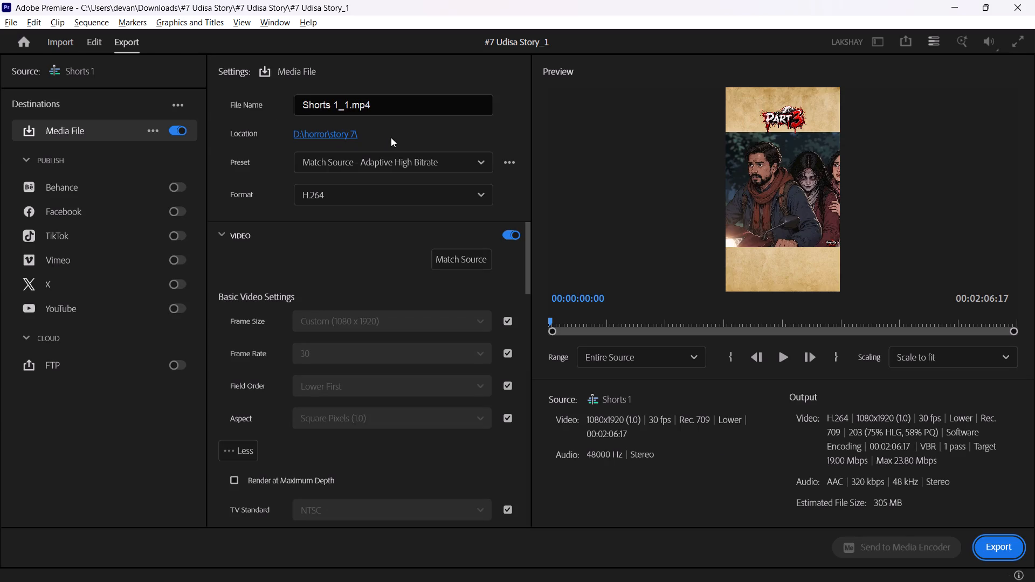
{"action": "left_click_drag", "start_coordinate": [399, 103], "coordinate": [247, 117]}
{"action": "type", "text": "shorts 3"}
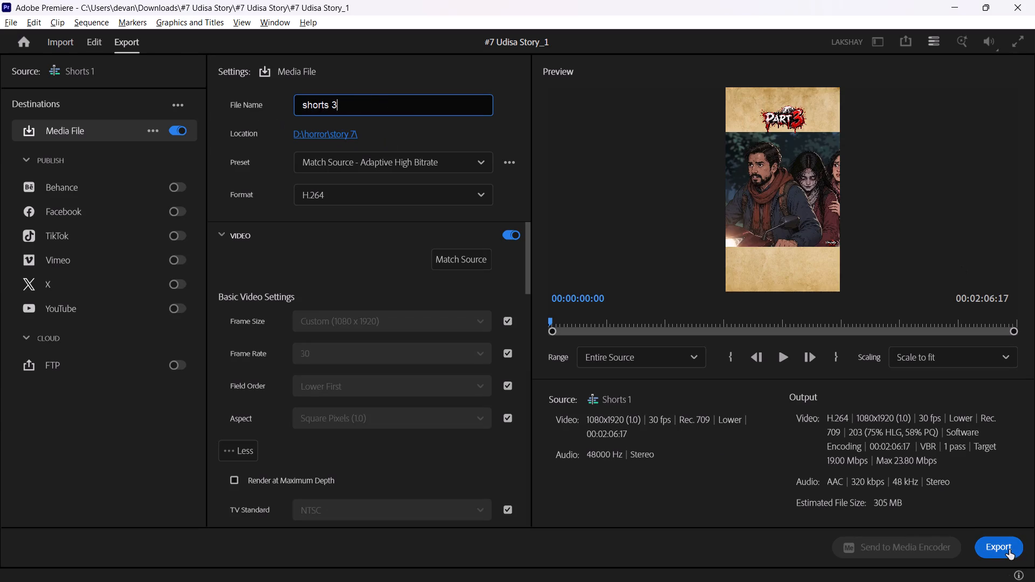
{"action": "left_click", "coordinate": [1009, 550]}
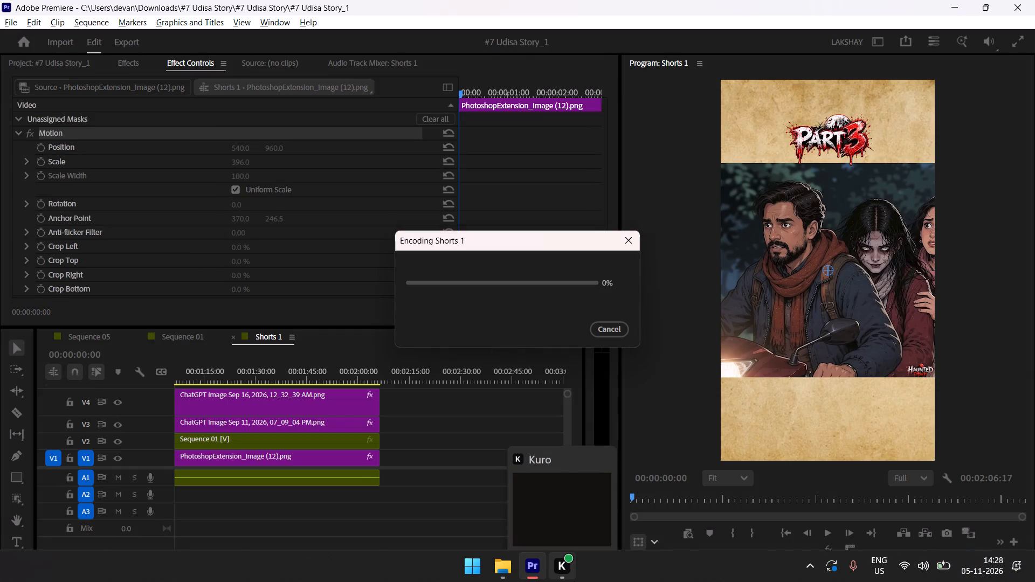
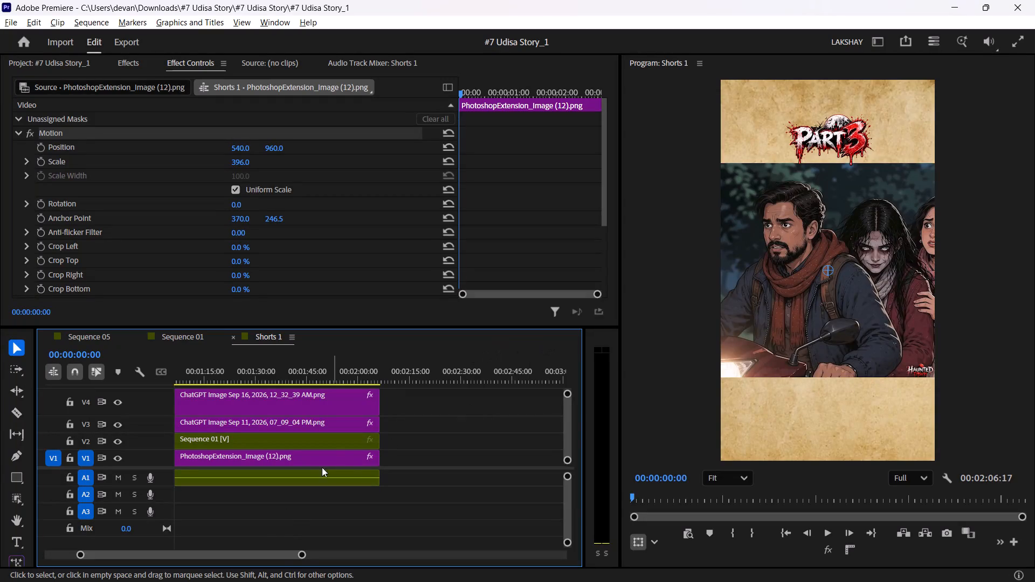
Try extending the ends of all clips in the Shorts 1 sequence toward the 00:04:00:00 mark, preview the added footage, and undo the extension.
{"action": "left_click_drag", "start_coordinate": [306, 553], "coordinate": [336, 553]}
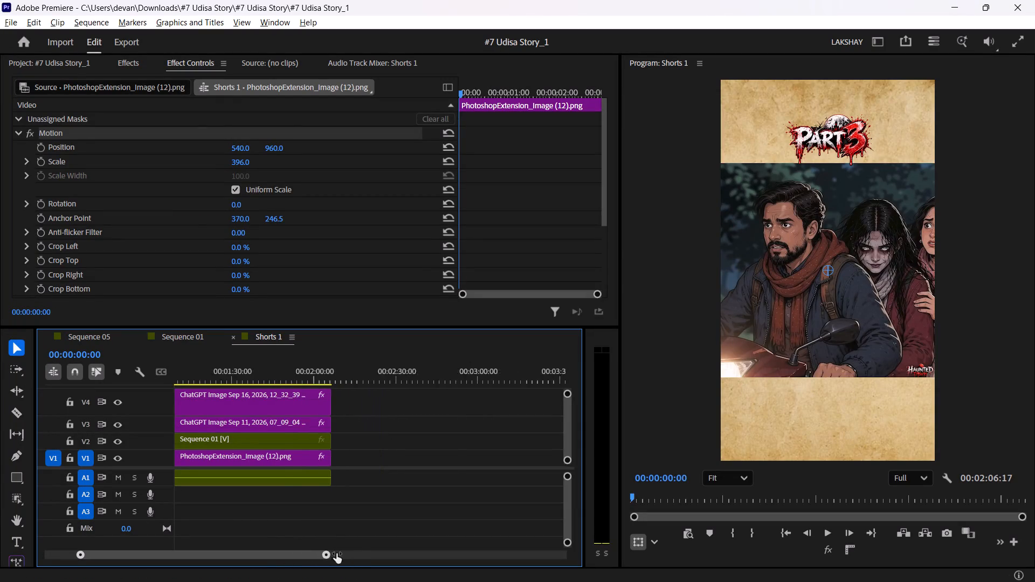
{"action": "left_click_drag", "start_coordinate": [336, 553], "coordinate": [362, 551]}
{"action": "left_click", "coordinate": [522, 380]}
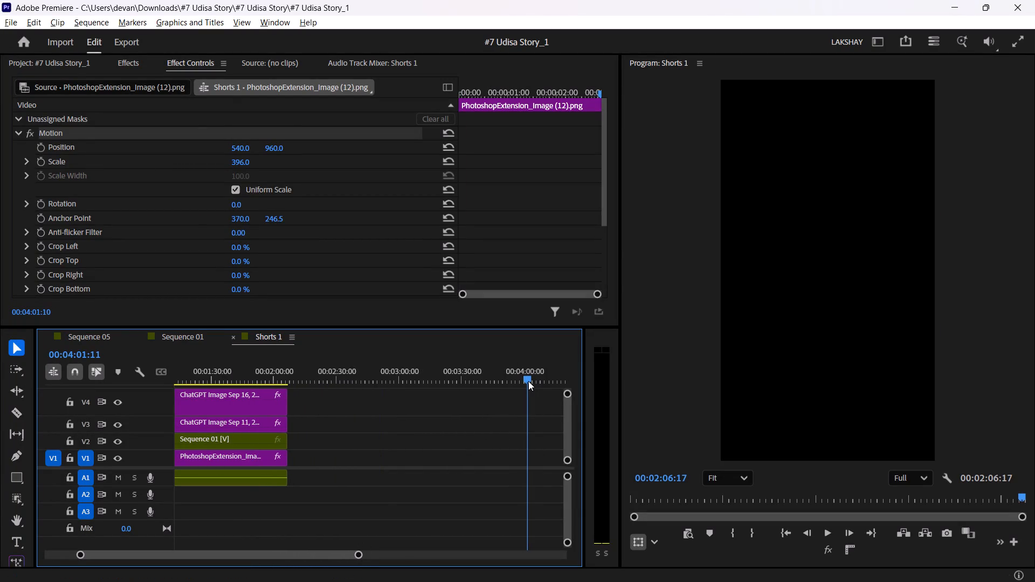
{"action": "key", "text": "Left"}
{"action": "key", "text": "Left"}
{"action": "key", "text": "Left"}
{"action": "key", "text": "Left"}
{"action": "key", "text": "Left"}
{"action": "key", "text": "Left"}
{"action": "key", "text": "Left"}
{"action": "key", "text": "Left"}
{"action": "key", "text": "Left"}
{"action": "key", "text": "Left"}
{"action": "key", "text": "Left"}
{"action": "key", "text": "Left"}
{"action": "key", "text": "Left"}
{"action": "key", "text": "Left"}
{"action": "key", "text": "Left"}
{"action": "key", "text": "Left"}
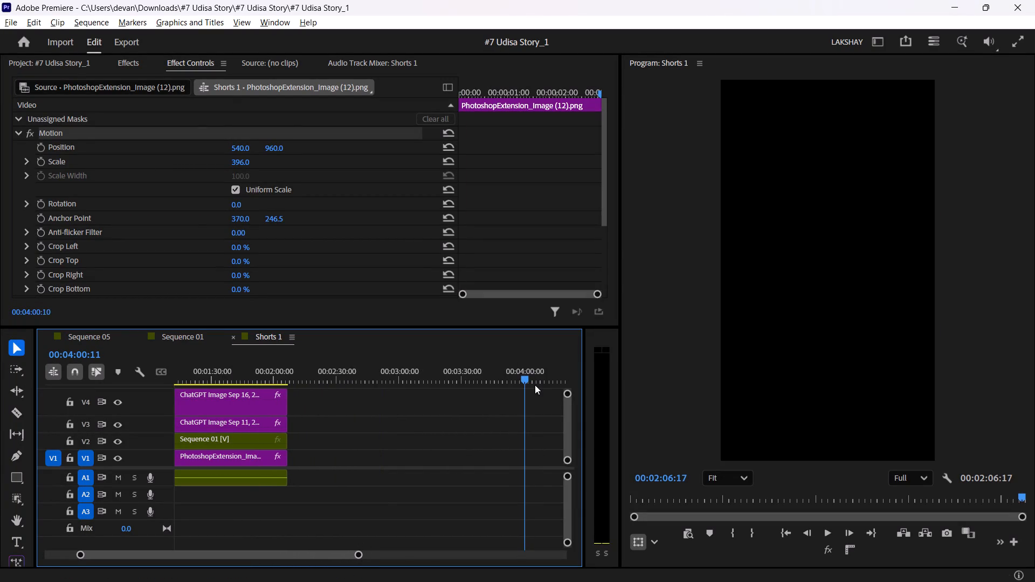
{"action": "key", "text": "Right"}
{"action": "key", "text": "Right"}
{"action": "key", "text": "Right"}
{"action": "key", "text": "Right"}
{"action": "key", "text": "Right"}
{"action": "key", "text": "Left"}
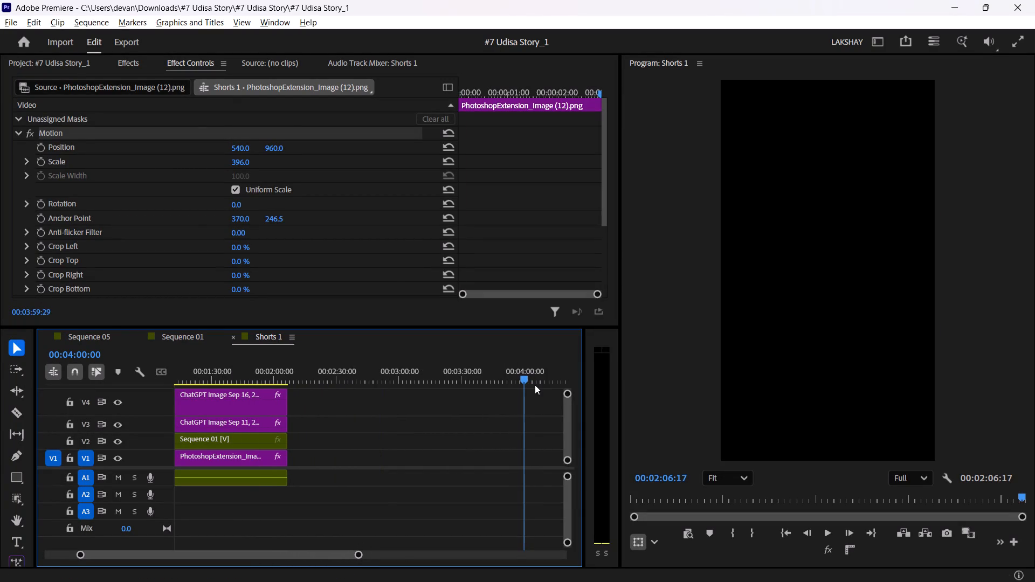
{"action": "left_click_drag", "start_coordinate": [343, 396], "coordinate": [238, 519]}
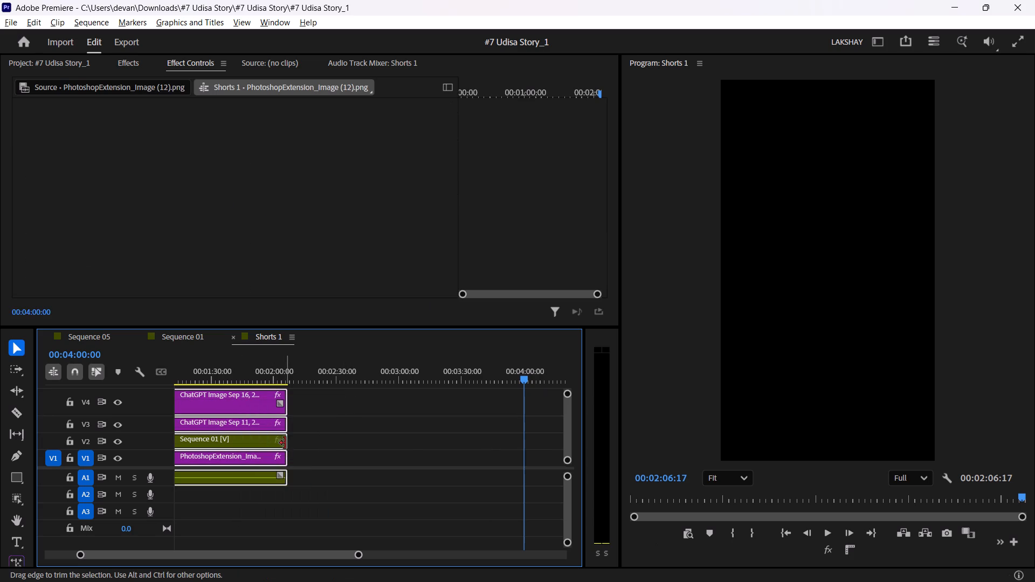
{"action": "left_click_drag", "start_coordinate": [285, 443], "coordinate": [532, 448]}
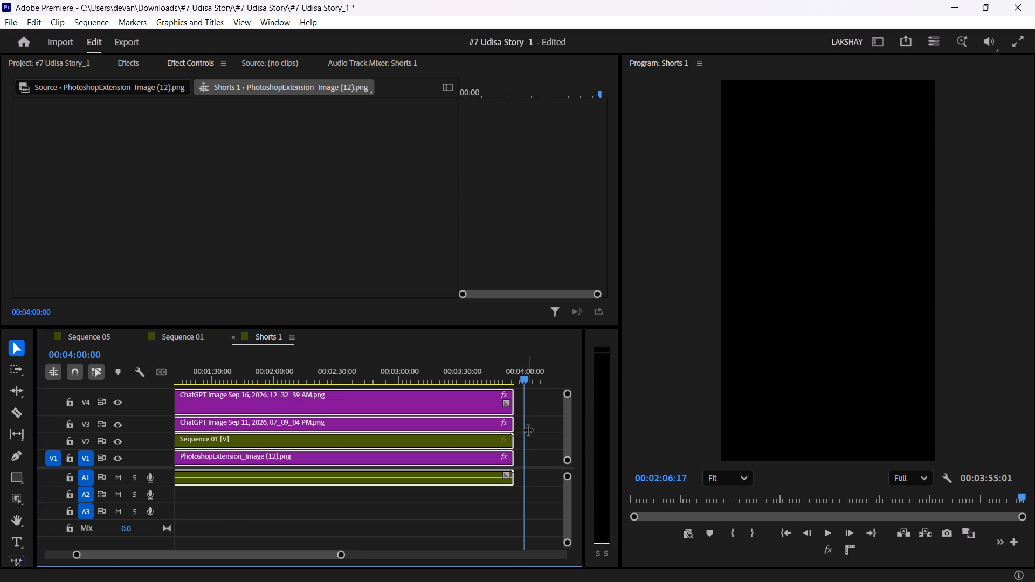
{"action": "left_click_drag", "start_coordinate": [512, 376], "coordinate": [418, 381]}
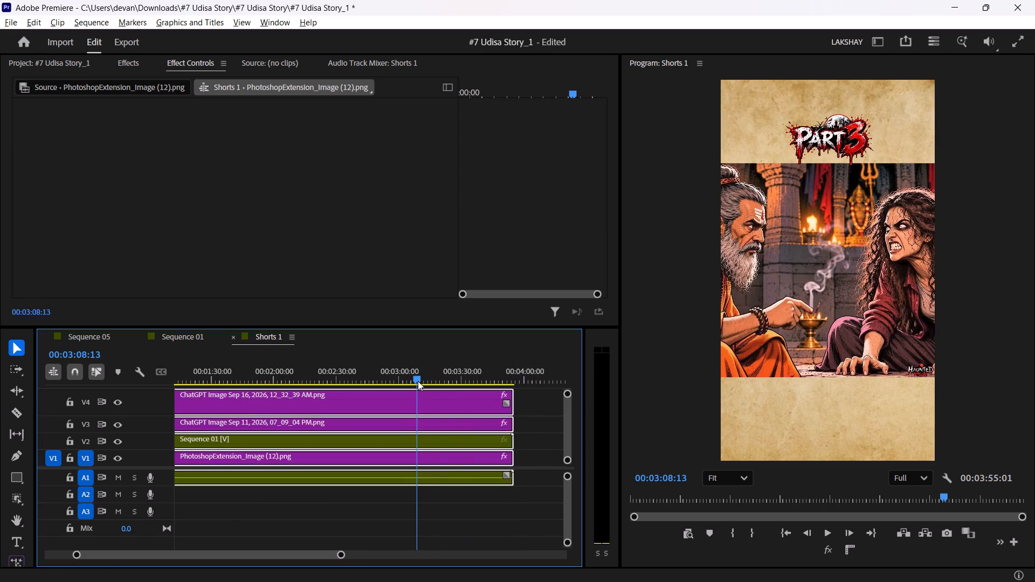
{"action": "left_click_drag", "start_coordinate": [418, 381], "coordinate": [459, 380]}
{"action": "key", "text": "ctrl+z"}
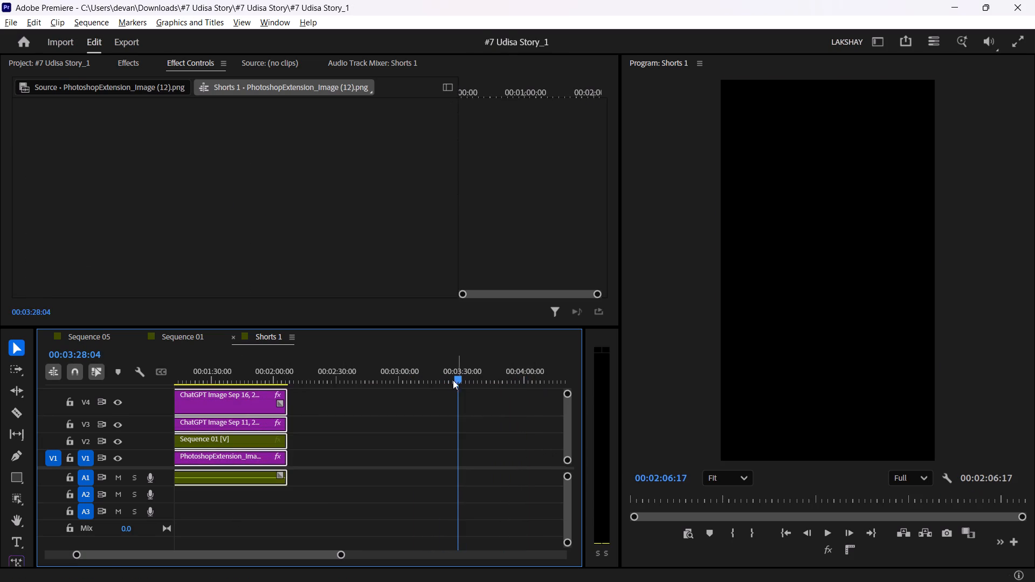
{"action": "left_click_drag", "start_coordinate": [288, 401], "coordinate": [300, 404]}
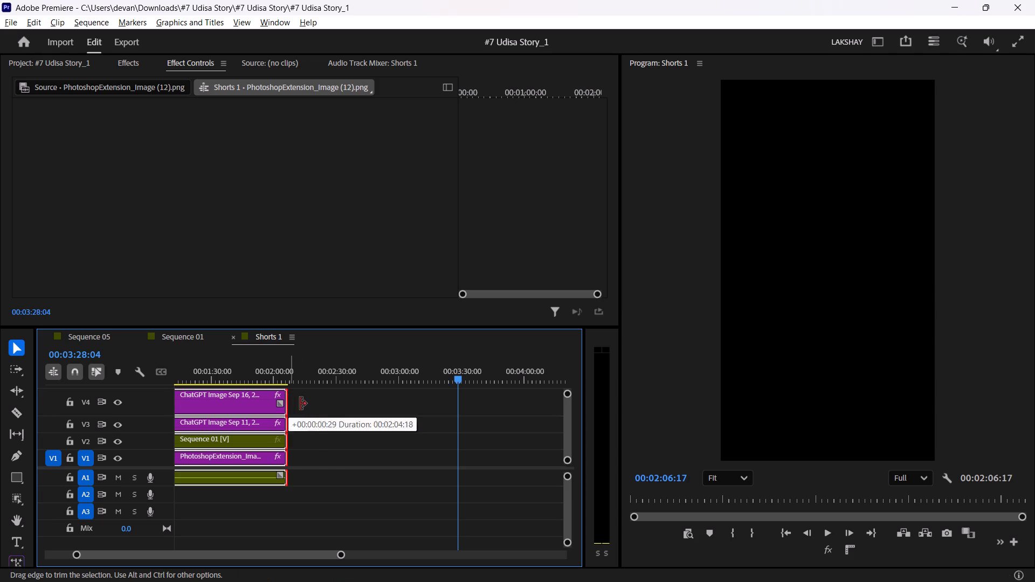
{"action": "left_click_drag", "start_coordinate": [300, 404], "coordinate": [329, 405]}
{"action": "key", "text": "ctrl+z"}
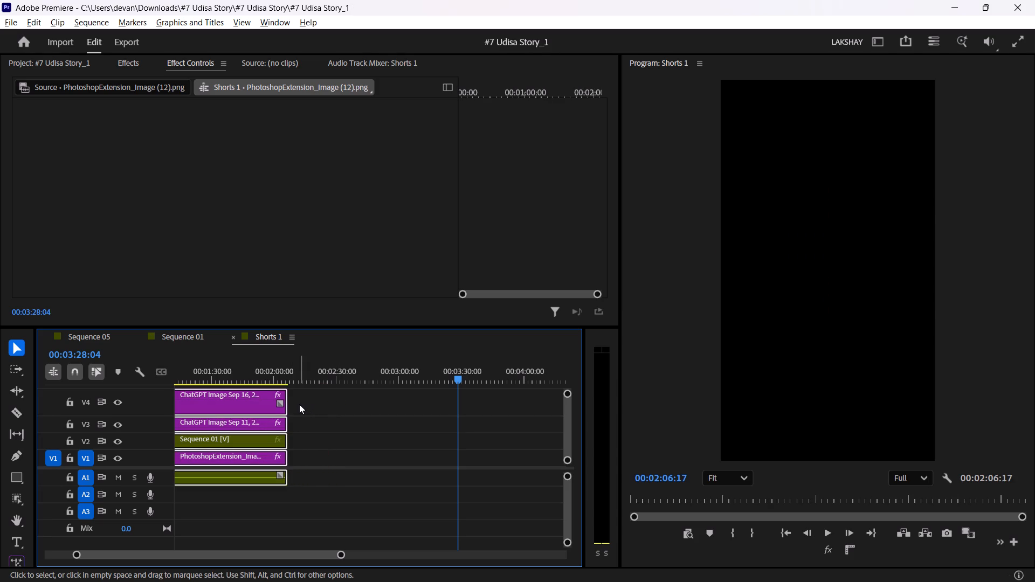
Cut all tracks at 00:02:00:00, delete the long segment before the cut, and close the gap it leaves.
{"action": "left_click_drag", "start_coordinate": [283, 370], "coordinate": [281, 369]}
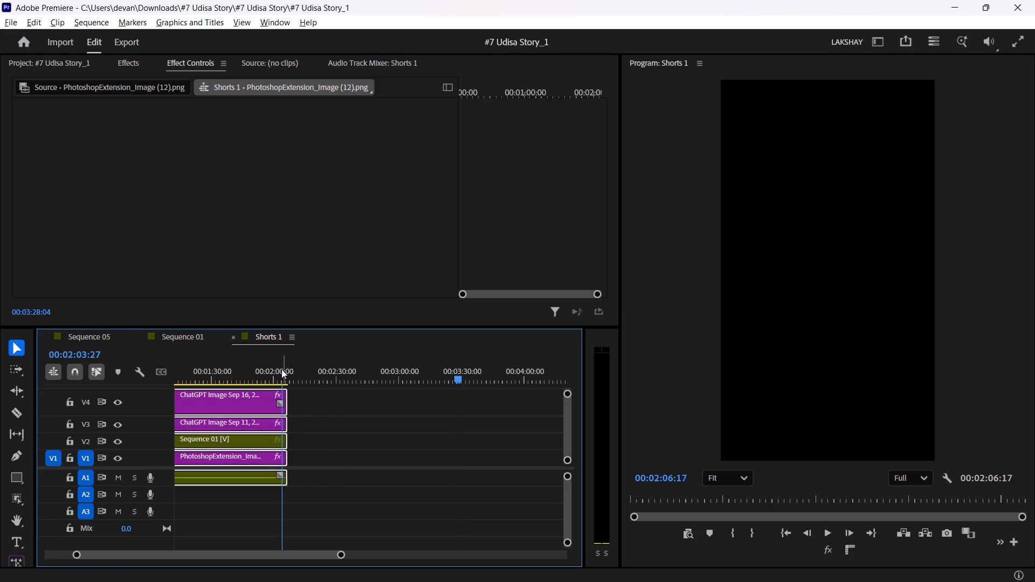
{"action": "left_click_drag", "start_coordinate": [281, 369], "coordinate": [275, 370]}
{"action": "left_click_drag", "start_coordinate": [340, 553], "coordinate": [327, 555]}
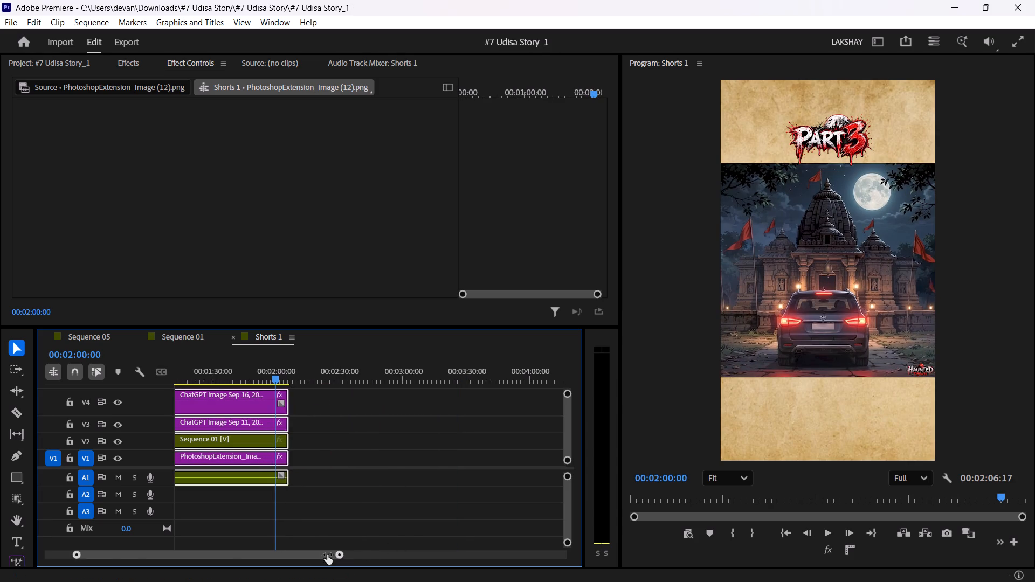
{"action": "left_click_drag", "start_coordinate": [327, 555], "coordinate": [0, 552]}
{"action": "key", "text": "c"}
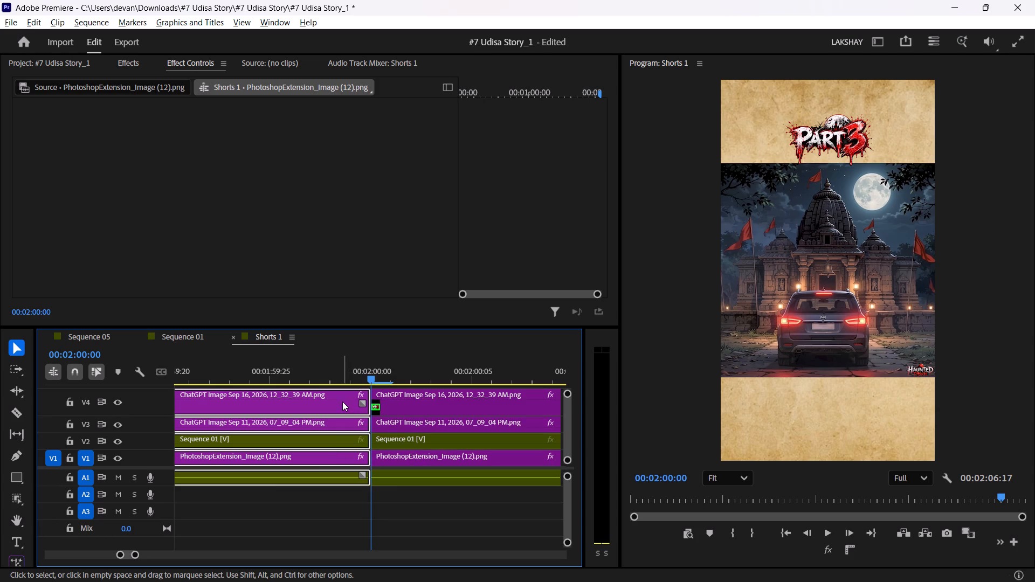
{"action": "key", "text": "Delete"}
{"action": "left_click", "coordinate": [275, 411]}
{"action": "key", "text": "Delete"}
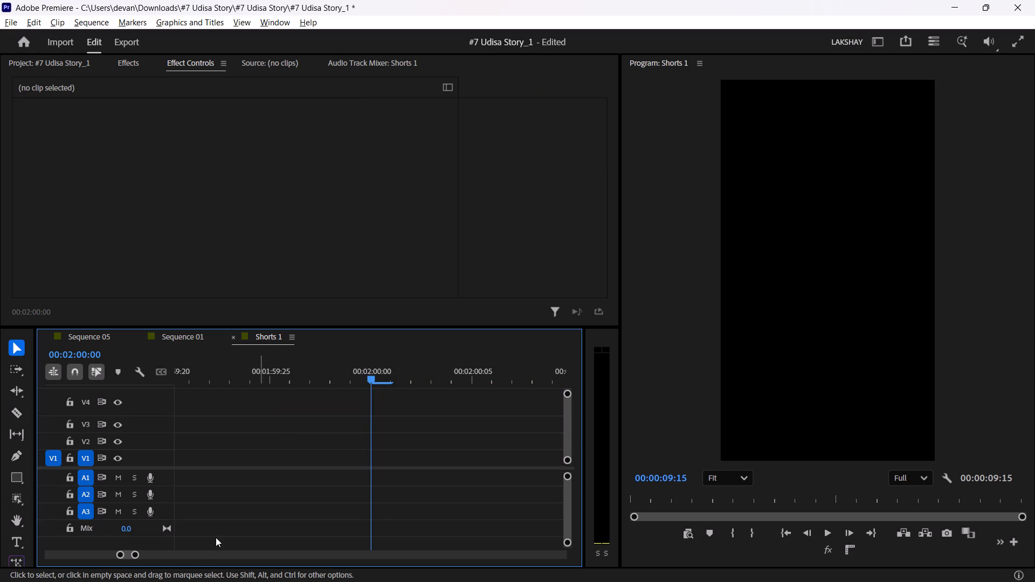
Delete the short opening segment at the start of the sequence on all tracks and close its gap.
{"action": "left_click_drag", "start_coordinate": [136, 556], "coordinate": [557, 528]}
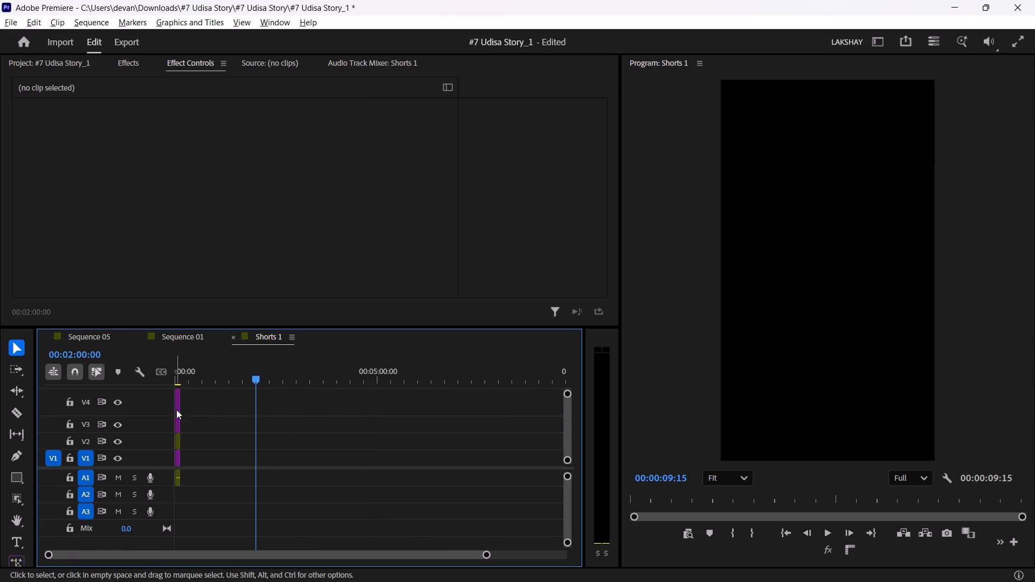
{"action": "left_click_drag", "start_coordinate": [205, 370], "coordinate": [42, 394]}
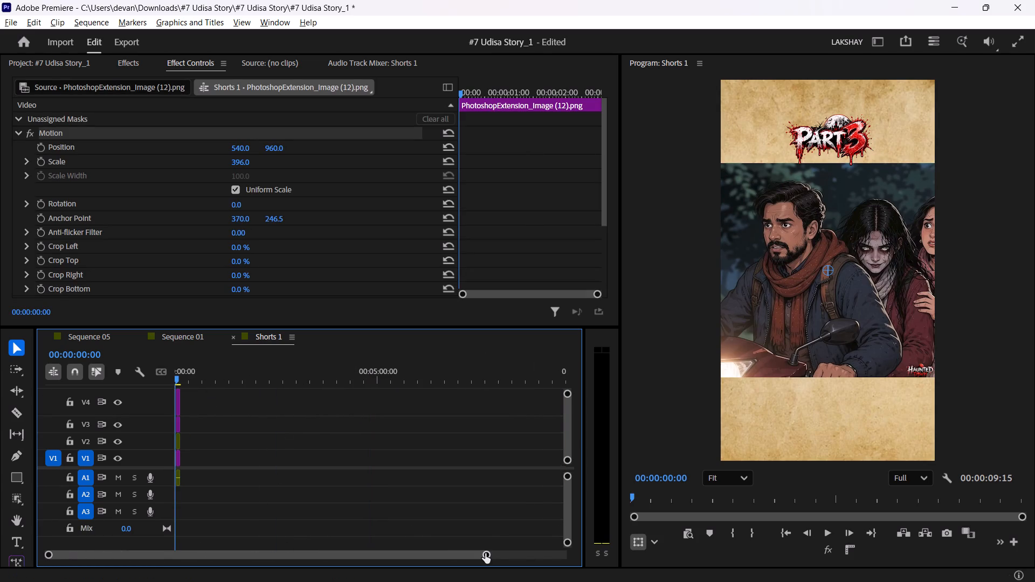
{"action": "left_click_drag", "start_coordinate": [485, 553], "coordinate": [123, 521]}
{"action": "left_click_drag", "start_coordinate": [225, 505], "coordinate": [217, 378]}
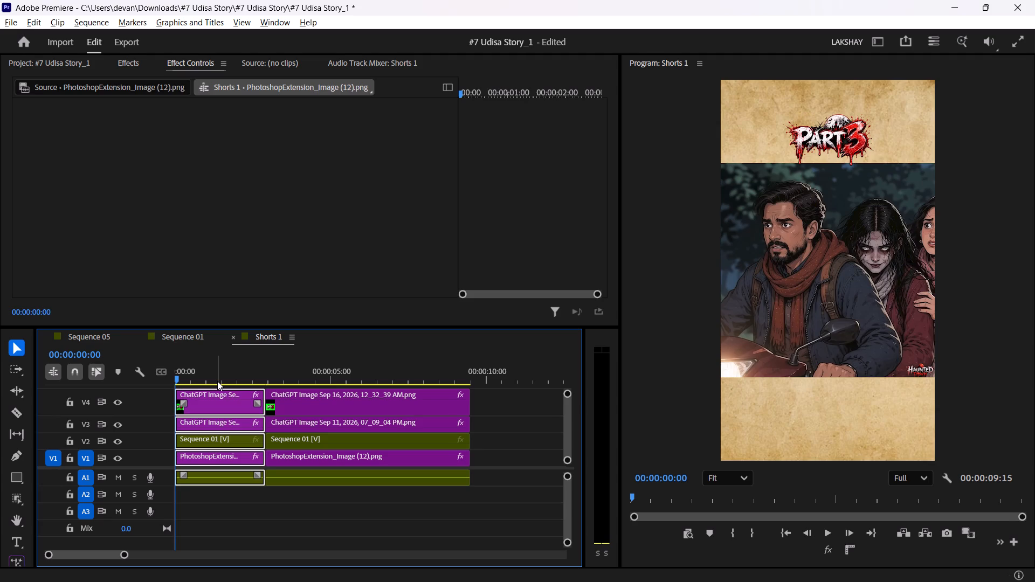
{"action": "key", "text": "Delete"}
{"action": "left_click", "coordinate": [245, 411]}
{"action": "key", "text": "Delete"}
Extend the ends of all remaining clips together to a duration of 00:01:55:01.
{"action": "left_click_drag", "start_coordinate": [439, 401], "coordinate": [301, 502]}
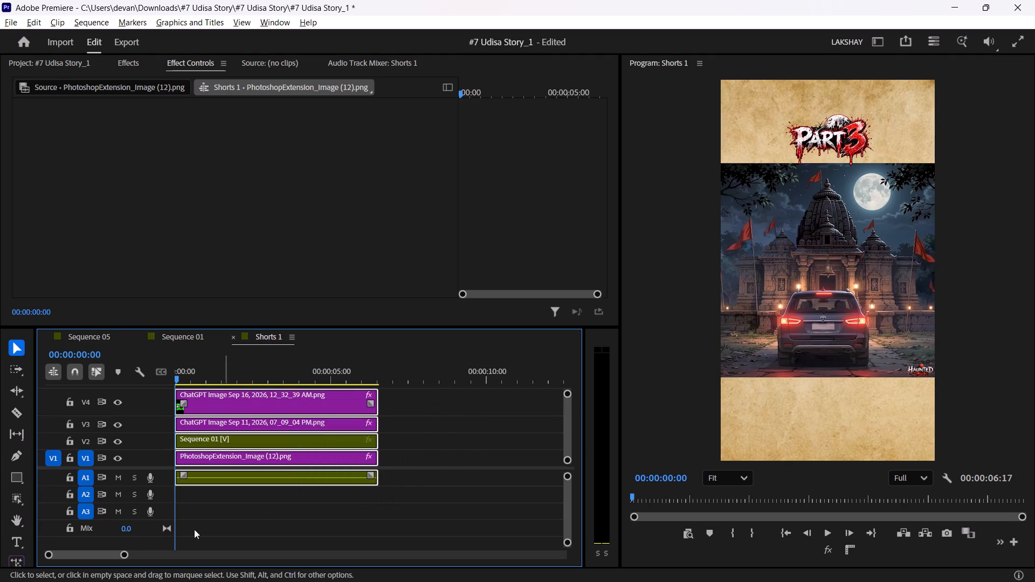
{"action": "left_click_drag", "start_coordinate": [122, 556], "coordinate": [316, 563]}
{"action": "key", "text": "space"}
{"action": "left_click_drag", "start_coordinate": [194, 405], "coordinate": [283, 408]}
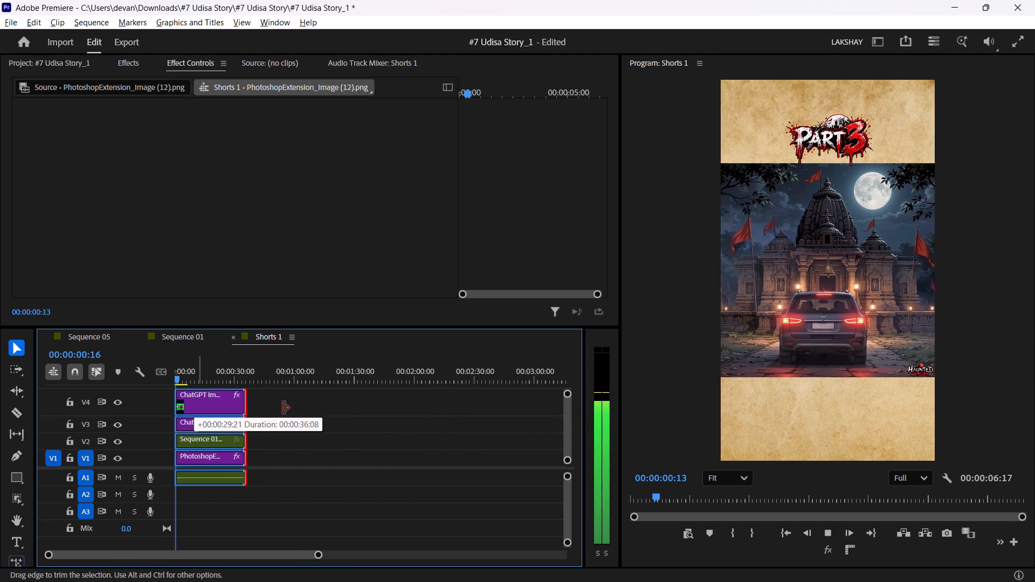
{"action": "left_click_drag", "start_coordinate": [283, 408], "coordinate": [496, 424]}
Play and scrub through the later portion of the extended clips to look for the point where this part should end.
{"action": "key", "text": "space"}
{"action": "left_click_drag", "start_coordinate": [329, 381], "coordinate": [362, 378]}
{"action": "key", "text": "space"}
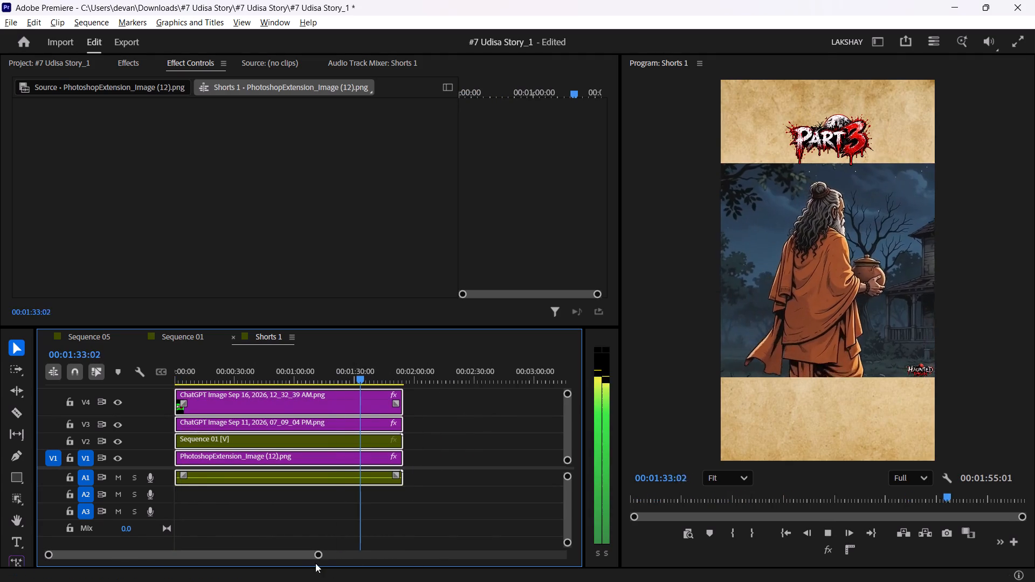
{"action": "left_click_drag", "start_coordinate": [315, 558], "coordinate": [163, 539]}
{"action": "left_click_drag", "start_coordinate": [385, 371], "coordinate": [464, 374]}
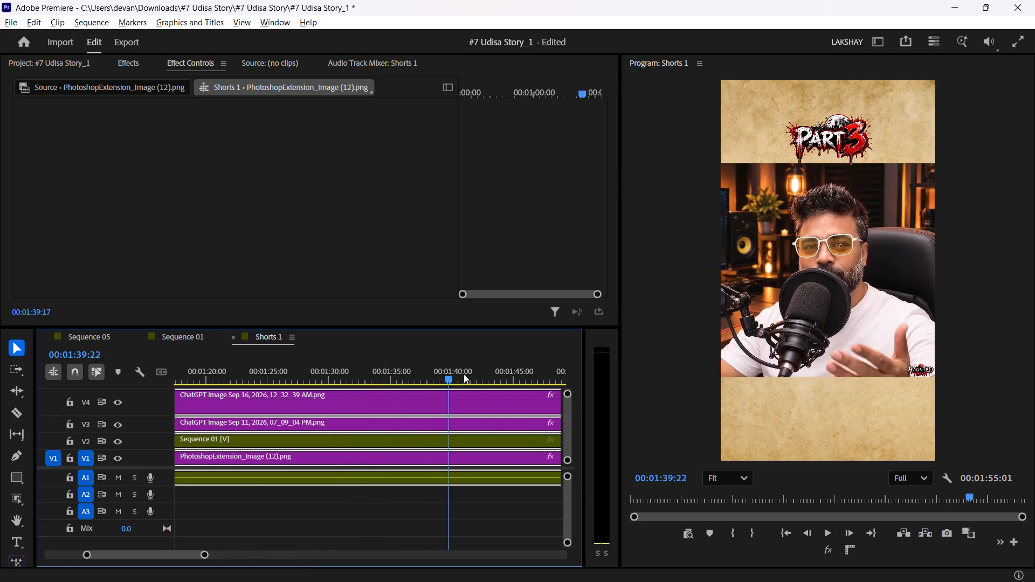
{"action": "left_click_drag", "start_coordinate": [464, 374], "coordinate": [431, 378]}
{"action": "key", "text": "space"}
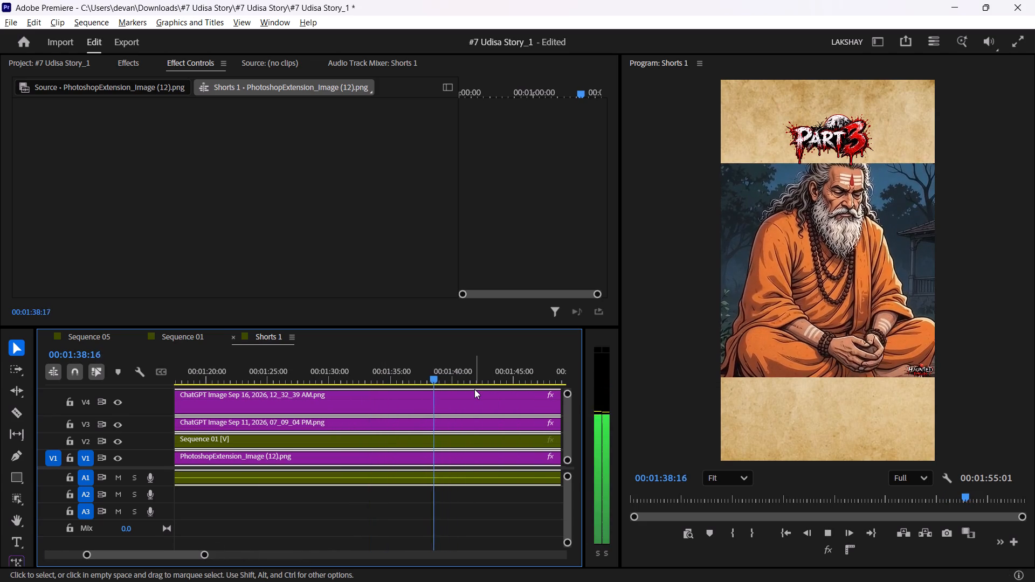
{"action": "key", "text": "space"}
Cut all tracks at 00:01:38:19 and delete everything after the cut.
{"action": "key", "text": "Left"}
{"action": "key", "text": "Left"}
{"action": "key", "text": "Left"}
{"action": "key", "text": "Left"}
{"action": "key", "text": "Left"}
{"action": "key", "text": "Left"}
{"action": "key", "text": "Left"}
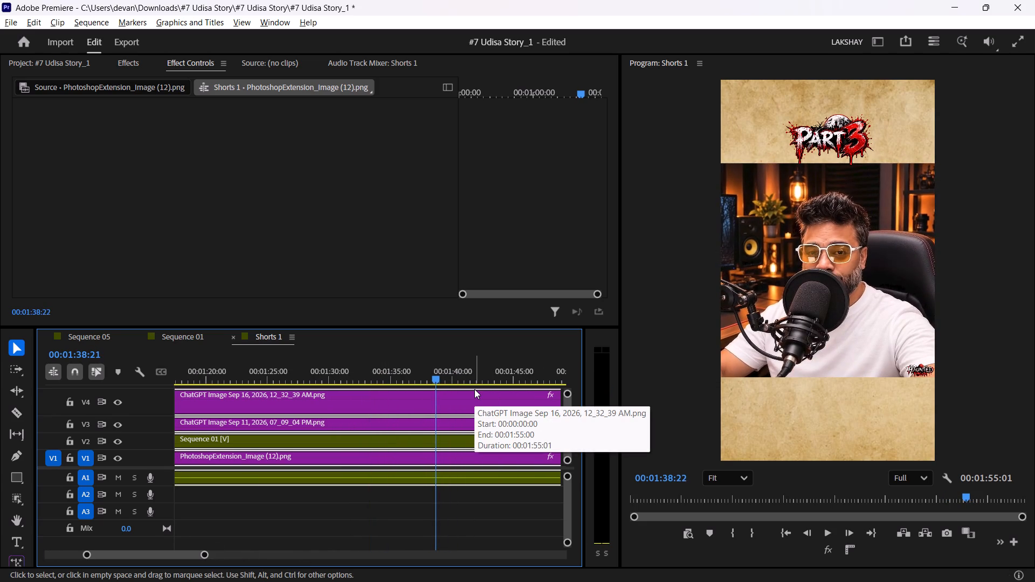
{"action": "key", "text": "Left"}
{"action": "key", "text": "Left"}
{"action": "key", "text": "Left"}
{"action": "key", "text": "Right"}
{"action": "key", "text": "Right"}
{"action": "key", "text": "Left"}
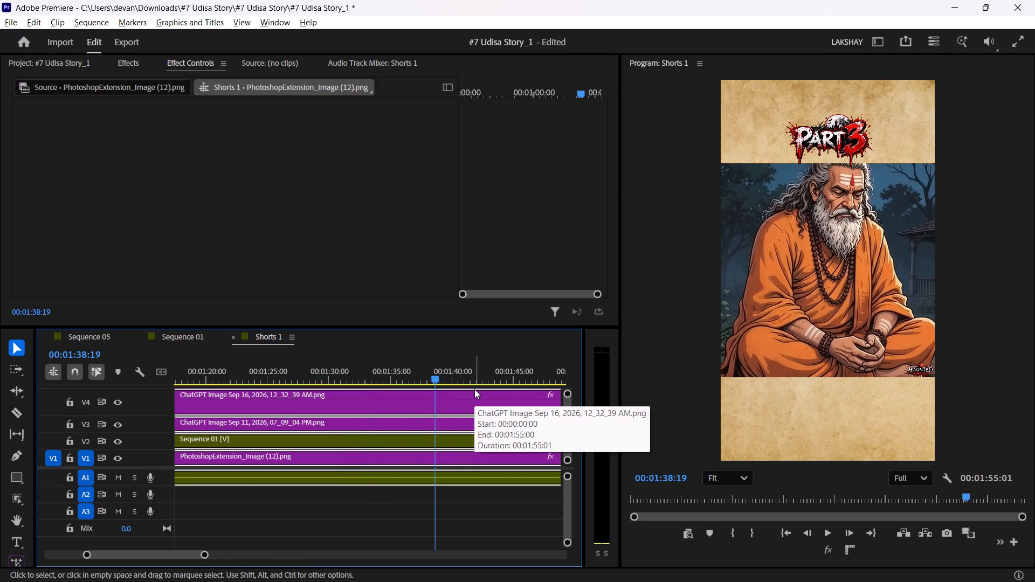
{"action": "key", "text": "c"}
{"action": "left_click", "coordinate": [493, 401]}
{"action": "left_click_drag", "start_coordinate": [505, 502], "coordinate": [463, 420]}
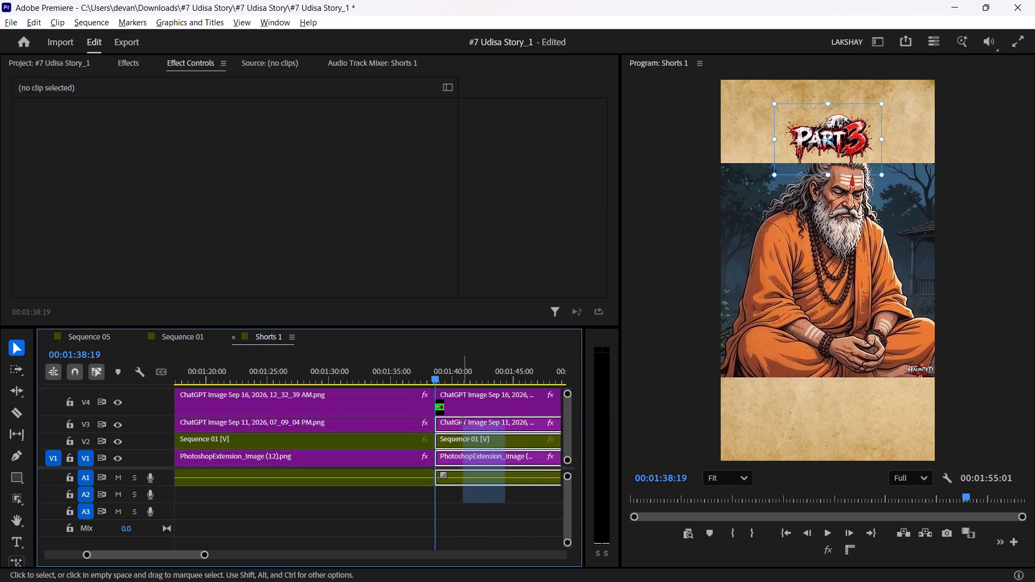
{"action": "left_click_drag", "start_coordinate": [463, 420], "coordinate": [472, 413]}
{"action": "key", "text": "Delete"}
{"action": "left_click", "coordinate": [464, 435]}
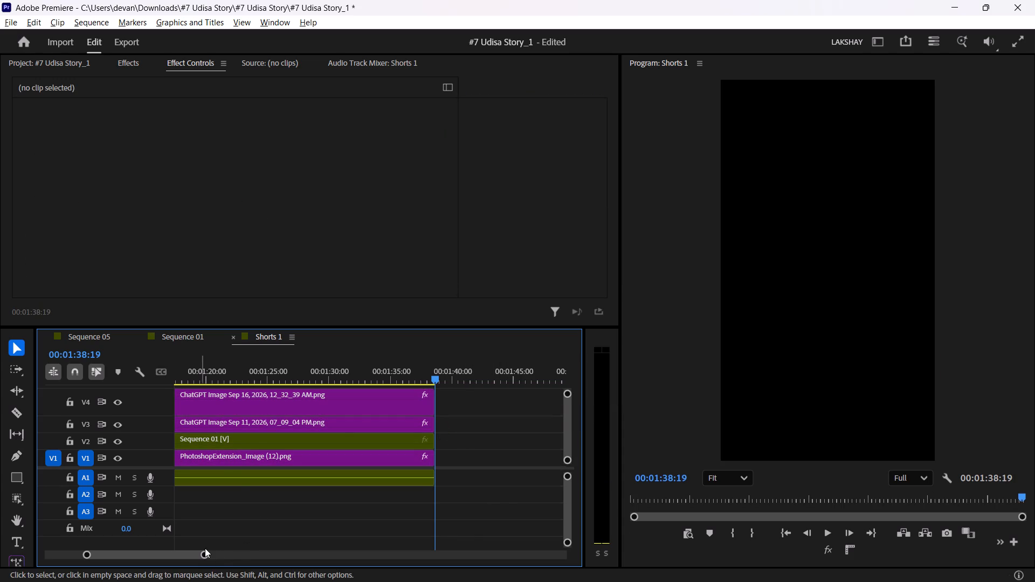
Delete the Part 3 title clip from track V4.
{"action": "left_click_drag", "start_coordinate": [202, 553], "coordinate": [453, 485]}
{"action": "left_click", "coordinate": [210, 393]}
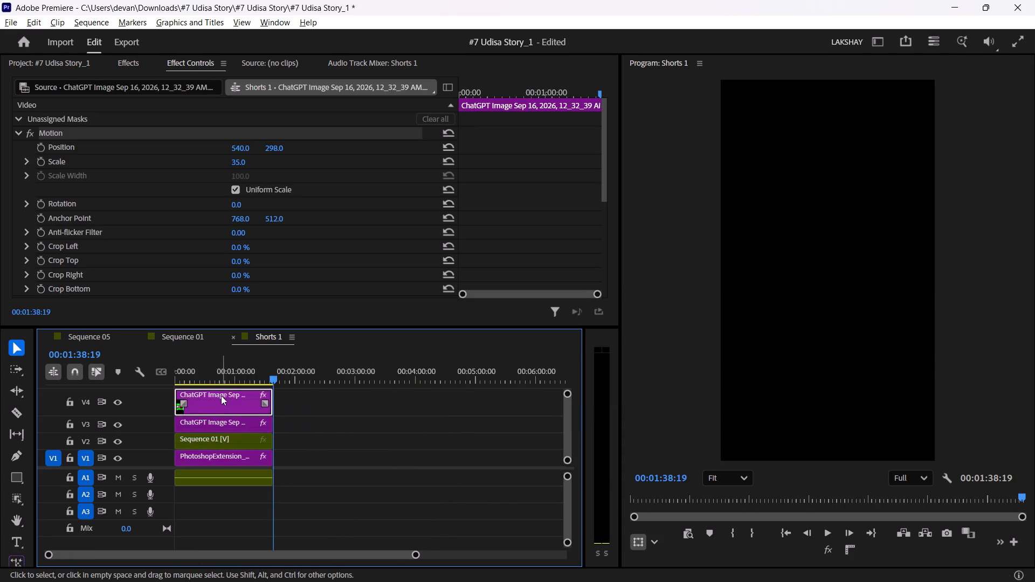
{"action": "key", "text": "Delete"}
Bring the green-screen Part 4 title image from the logo folder onto the start of V4 and extend it to the other clips' end.
{"action": "key", "text": "alt+Tab"}
{"action": "key", "text": "alt+Tab"}
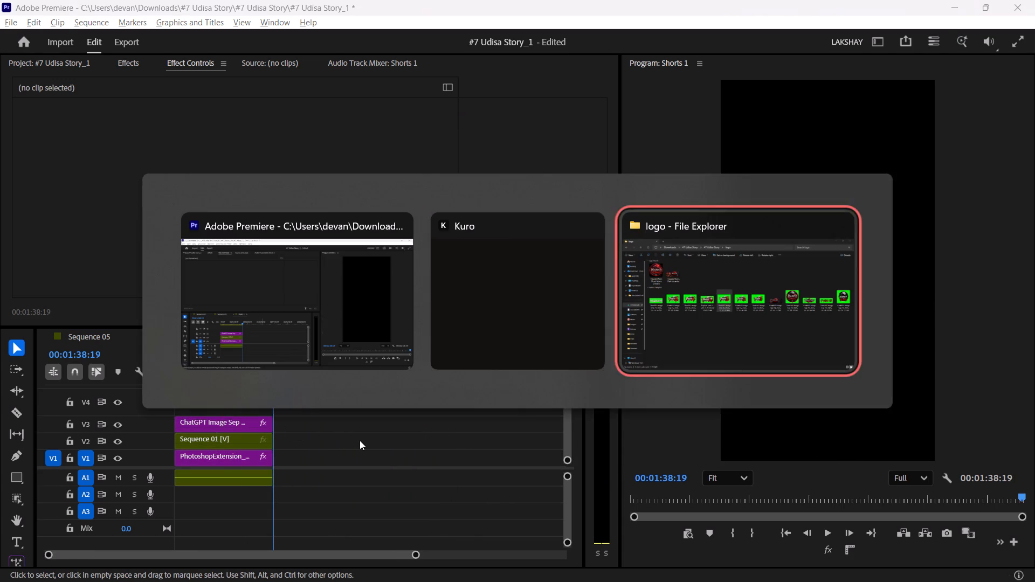
{"action": "left_click", "coordinate": [540, 396]}
{"action": "left_click_drag", "start_coordinate": [399, 274], "coordinate": [217, 405]}
{"action": "key", "text": "alt+Tab"}
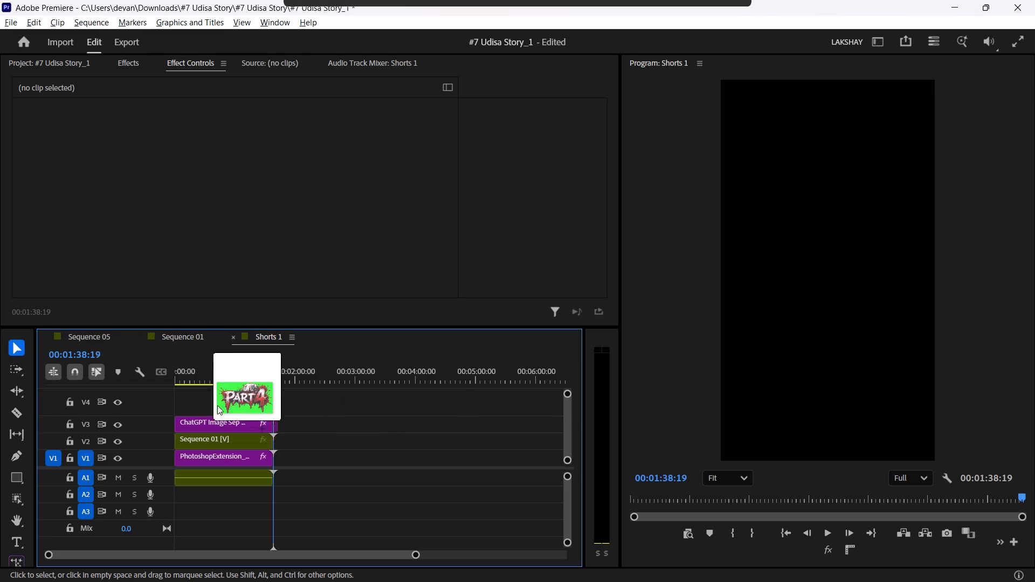
{"action": "left_click_drag", "start_coordinate": [217, 405], "coordinate": [174, 403]}
{"action": "left_click_drag", "start_coordinate": [182, 401], "coordinate": [279, 413]}
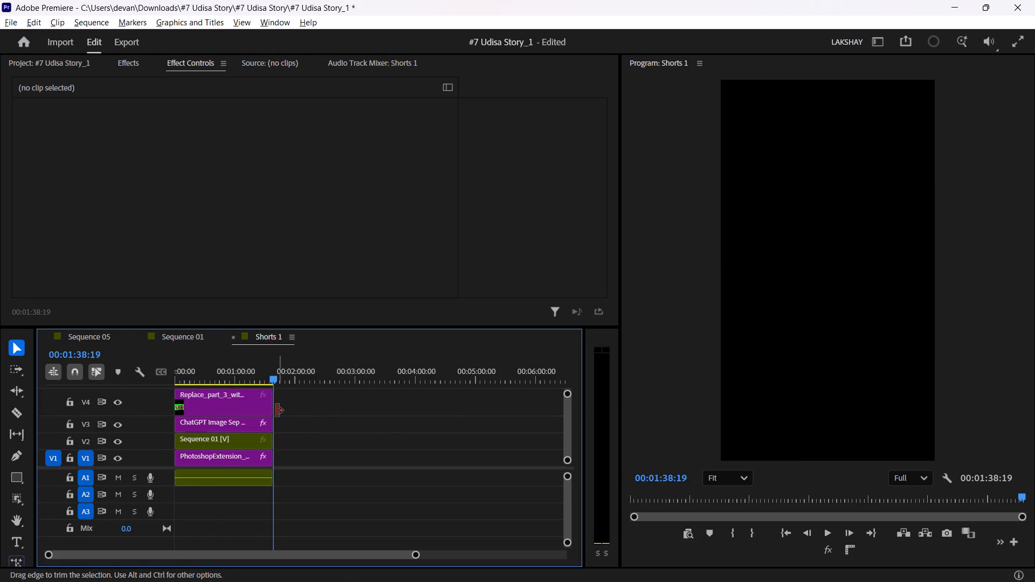
Paste the copied keying effect onto the Part 4 title clip to remove its green background.
{"action": "left_click_drag", "start_coordinate": [255, 368], "coordinate": [91, 396]}
{"action": "left_click", "coordinate": [208, 405]}
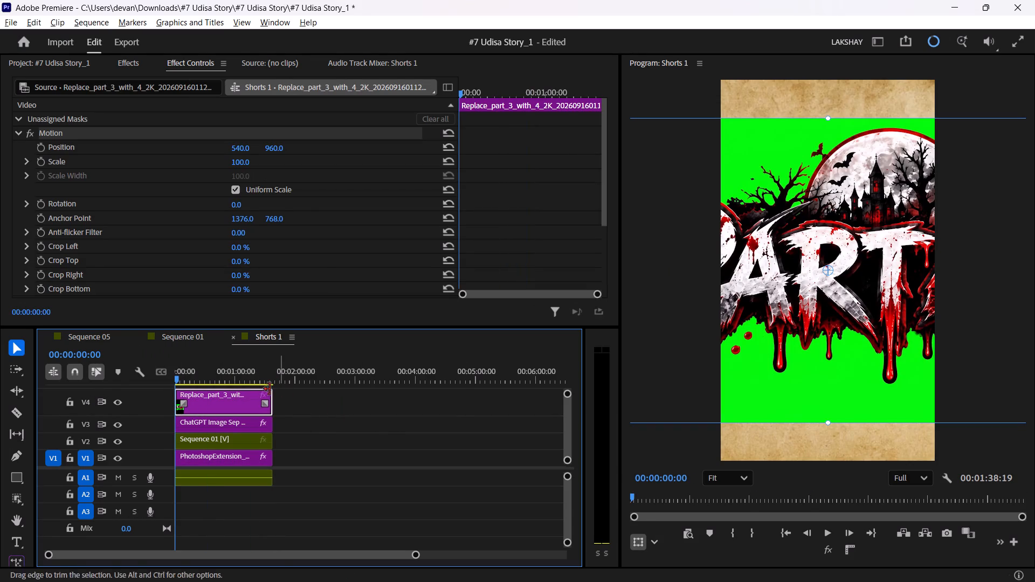
{"action": "left_click", "coordinate": [186, 174]}
{"action": "key", "text": "ctrl+v"}
Scale the Part 4 title to 19 and set its vertical position to 254 so it sits in the upper parchment band.
{"action": "double_click", "coordinate": [243, 168]}
{"action": "left_click", "coordinate": [243, 162]}
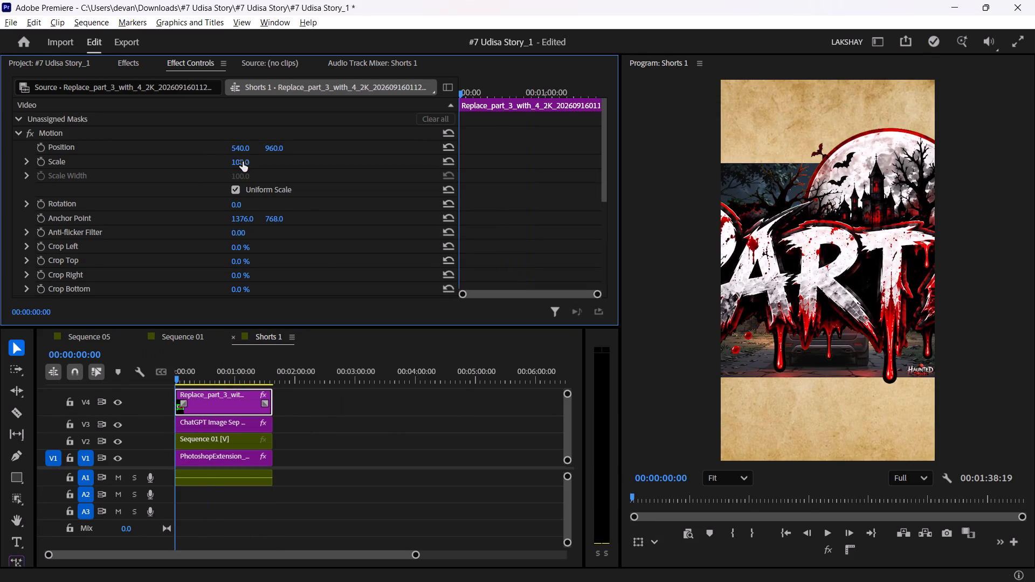
{"action": "left_click", "coordinate": [243, 159]}
{"action": "type", "text": "35"}
{"action": "key", "text": "Return"}
{"action": "left_click_drag", "start_coordinate": [279, 150], "coordinate": [46, 159]}
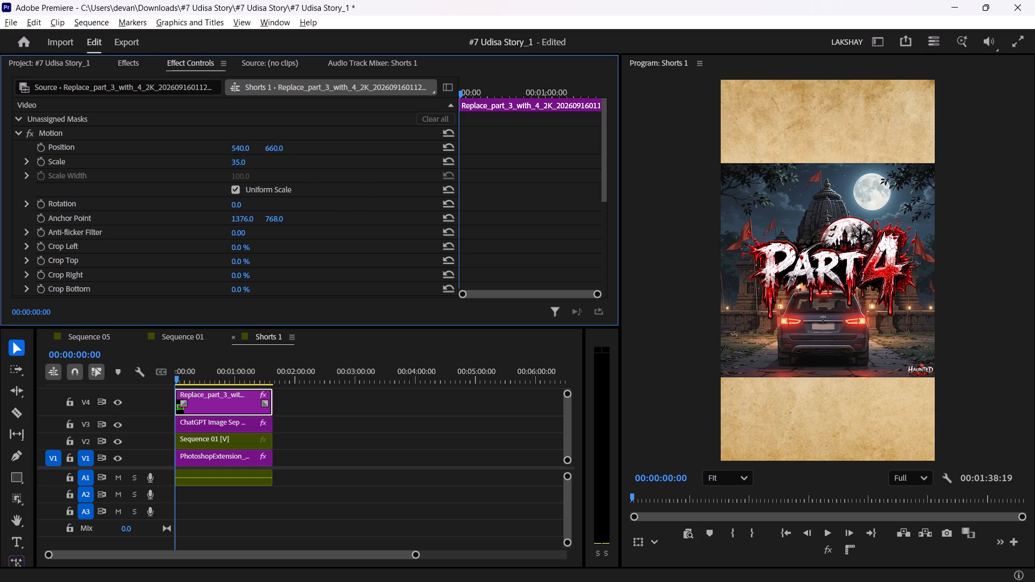
{"action": "left_click_drag", "start_coordinate": [46, 159], "coordinate": [84, 150]}
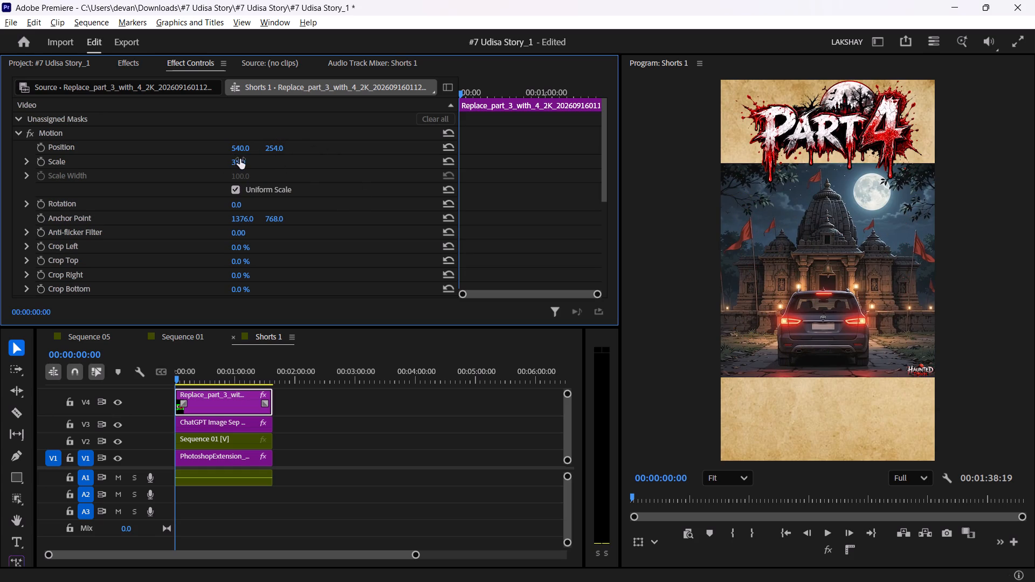
{"action": "left_click_drag", "start_coordinate": [244, 158], "coordinate": [219, 163]}
{"action": "left_click", "coordinate": [251, 160]}
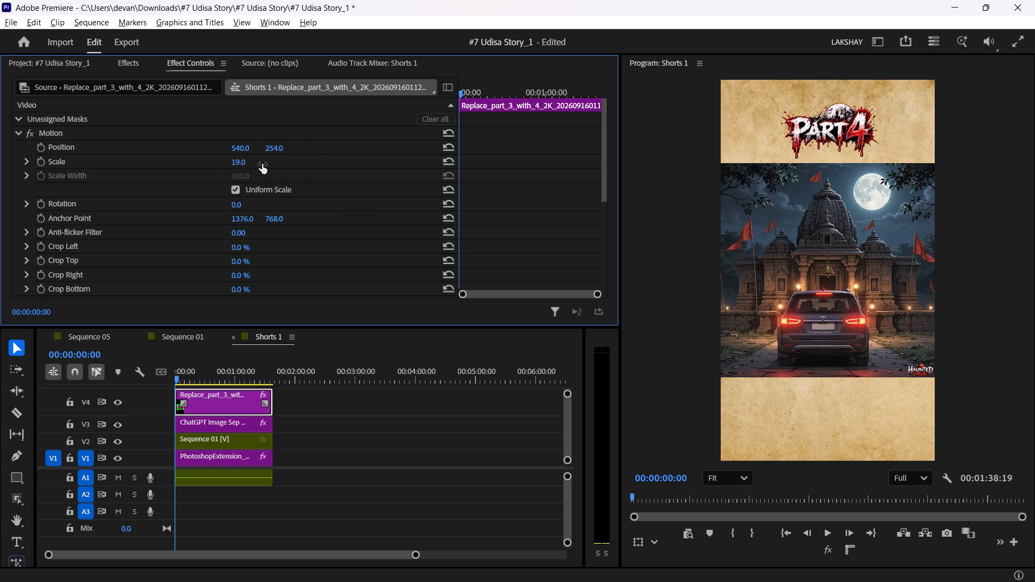
Set the Part 4 title's scale to 18 and lower it so it slightly overlaps the top edge of the story image.
{"action": "left_click", "coordinate": [236, 160]}
{"action": "type", "text": "15"}
{"action": "key", "text": "Return"}
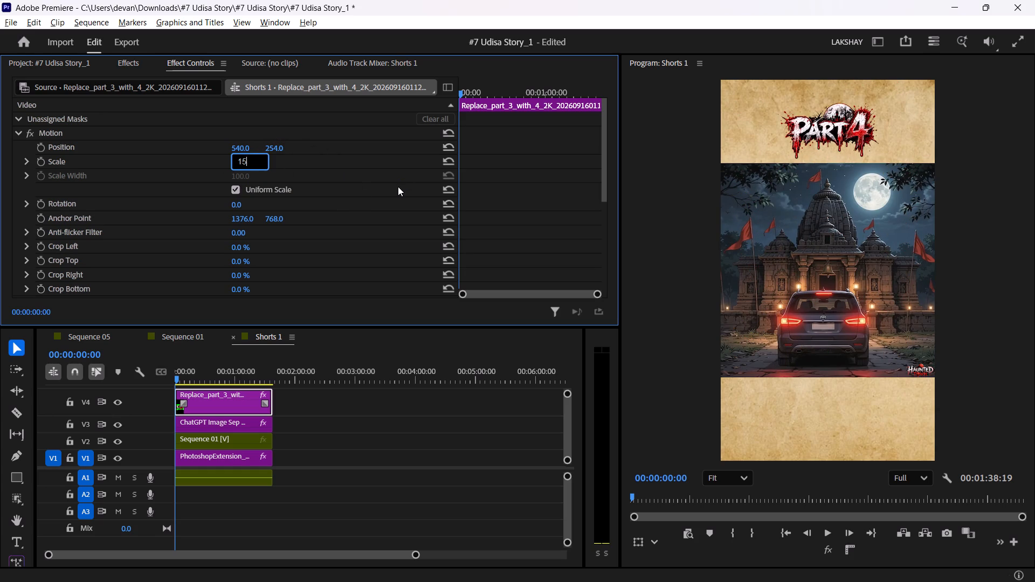
{"action": "left_click_drag", "start_coordinate": [275, 146], "coordinate": [323, 143]}
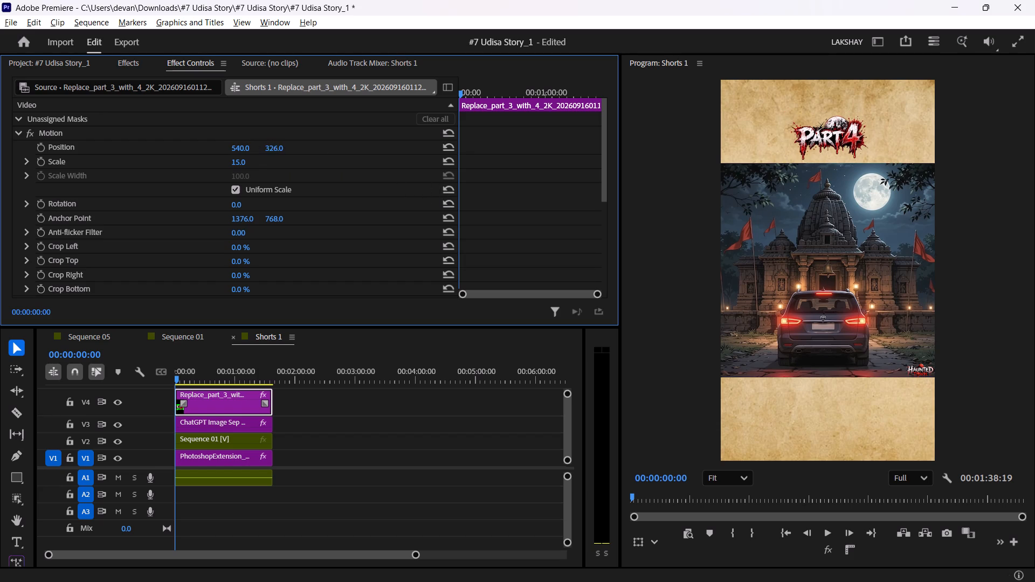
{"action": "left_click_drag", "start_coordinate": [323, 143], "coordinate": [332, 143]}
{"action": "left_click", "coordinate": [233, 165]}
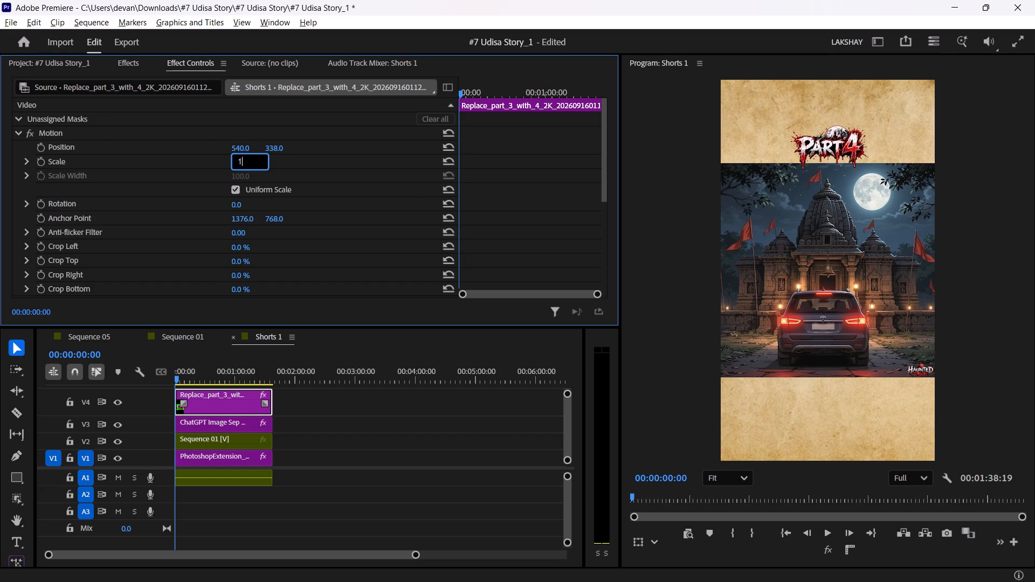
{"action": "key", "text": "1"}
{"action": "key", "text": "8"}
{"action": "key", "text": "Return"}
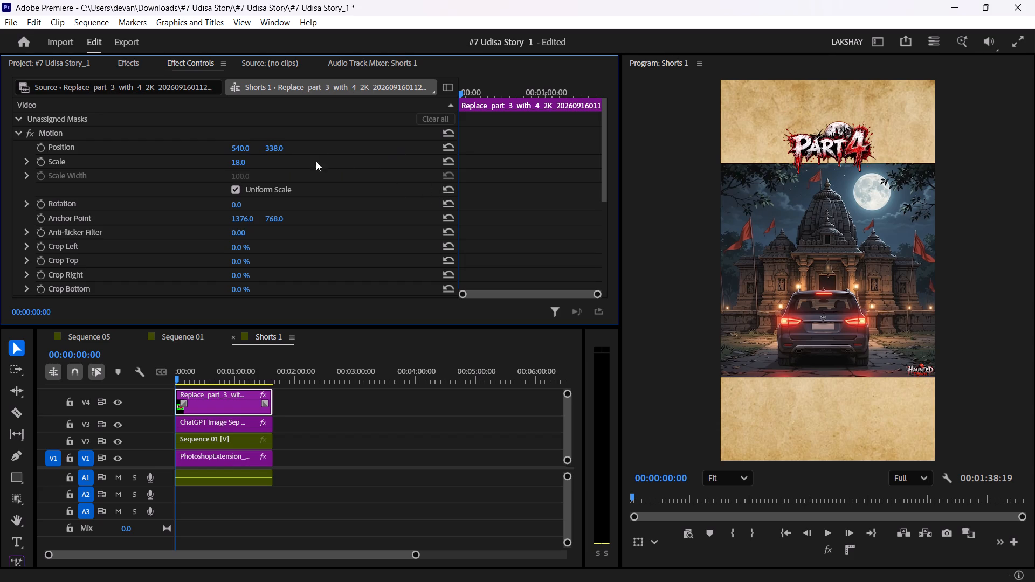
{"action": "left_click_drag", "start_coordinate": [274, 147], "coordinate": [257, 147]}
Play back the opening of the Shorts 1 sequence to check the Part 4 title over the footage.
{"action": "key", "text": "space"}
{"action": "left_click", "coordinate": [377, 411]}
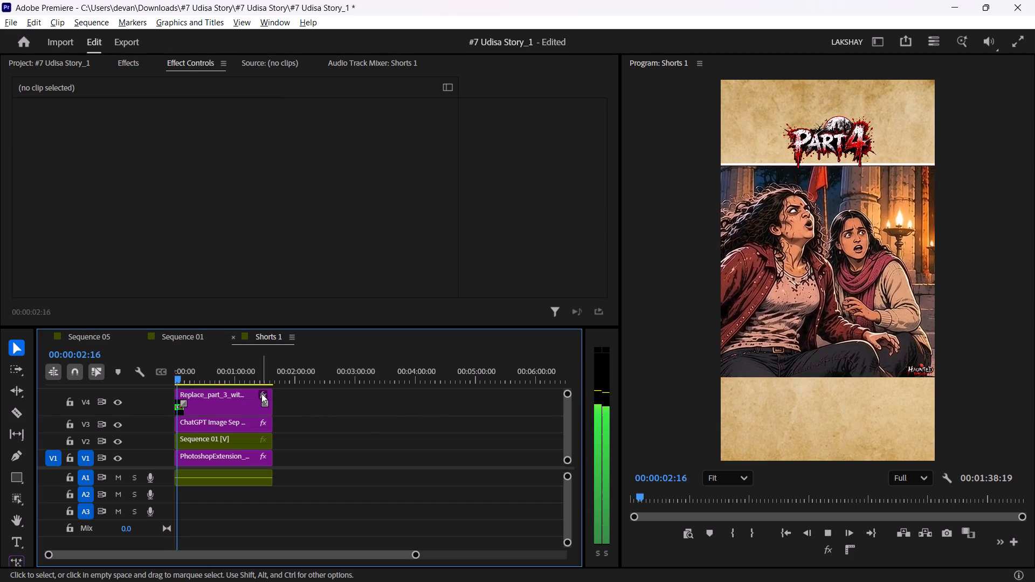
{"action": "left_click", "coordinate": [328, 425]}
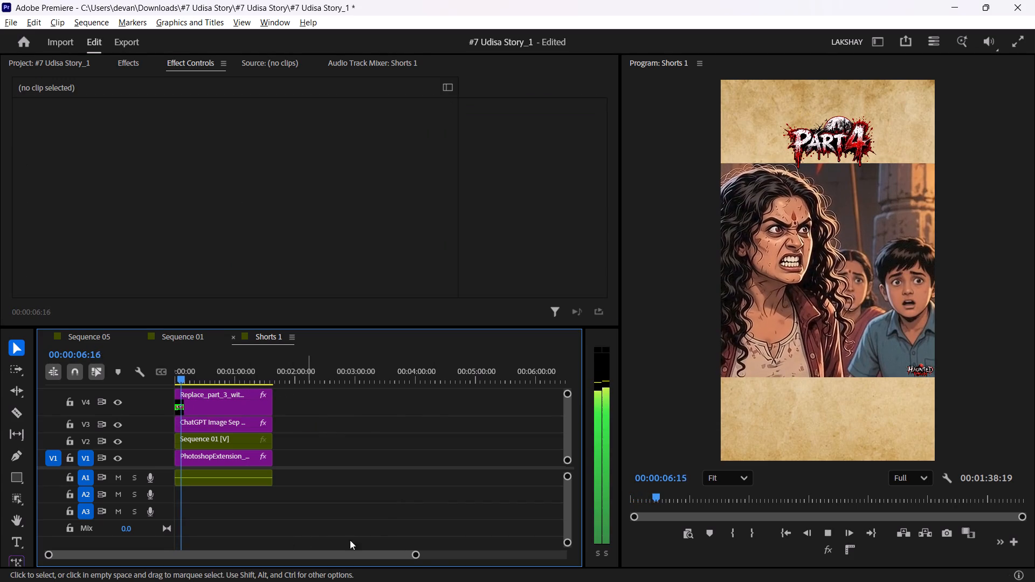
{"action": "left_click_drag", "start_coordinate": [416, 553], "coordinate": [296, 545]}
{"action": "left_click", "coordinate": [484, 508]}
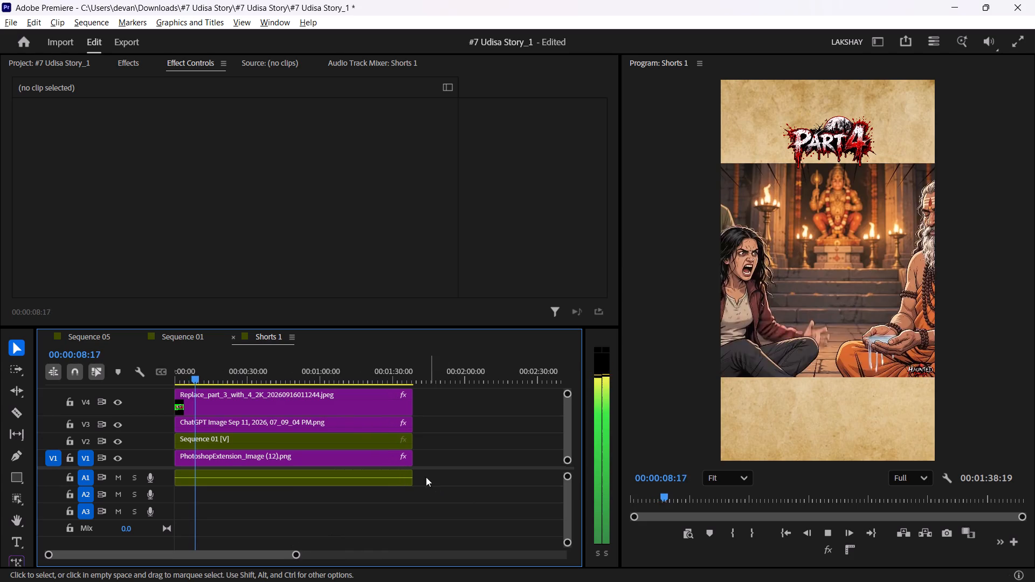
{"action": "left_click_drag", "start_coordinate": [203, 365], "coordinate": [85, 374]}
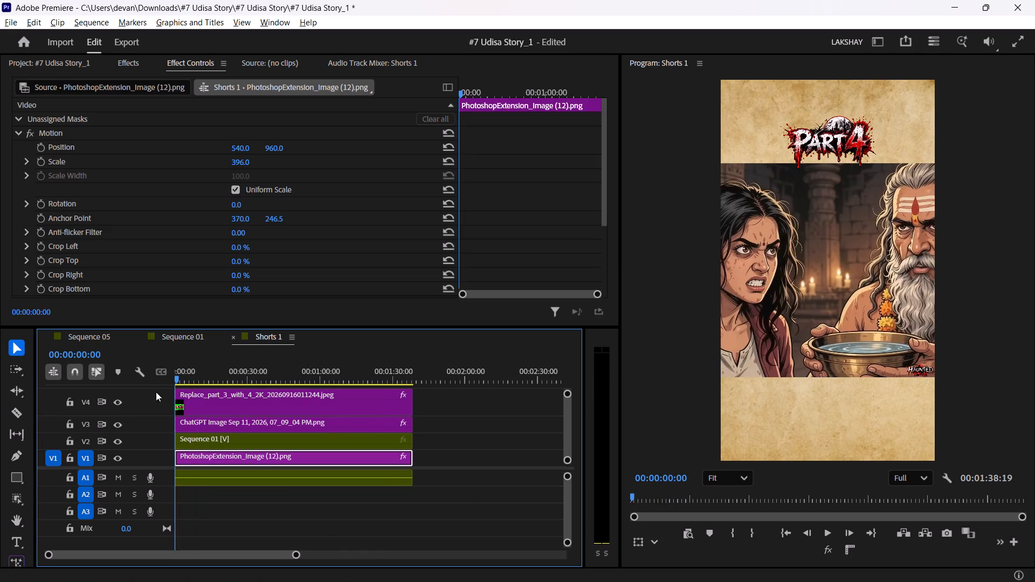
{"action": "key", "text": "space"}
{"action": "left_click", "coordinate": [502, 434]}
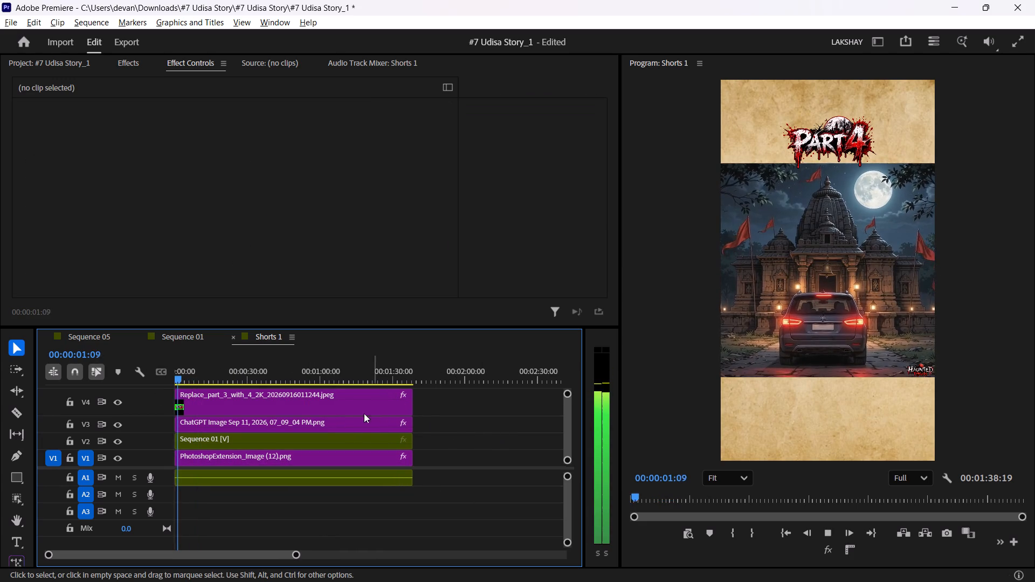
{"action": "key", "text": "space"}
Save the project.
{"action": "key", "text": "ctrl+s"}
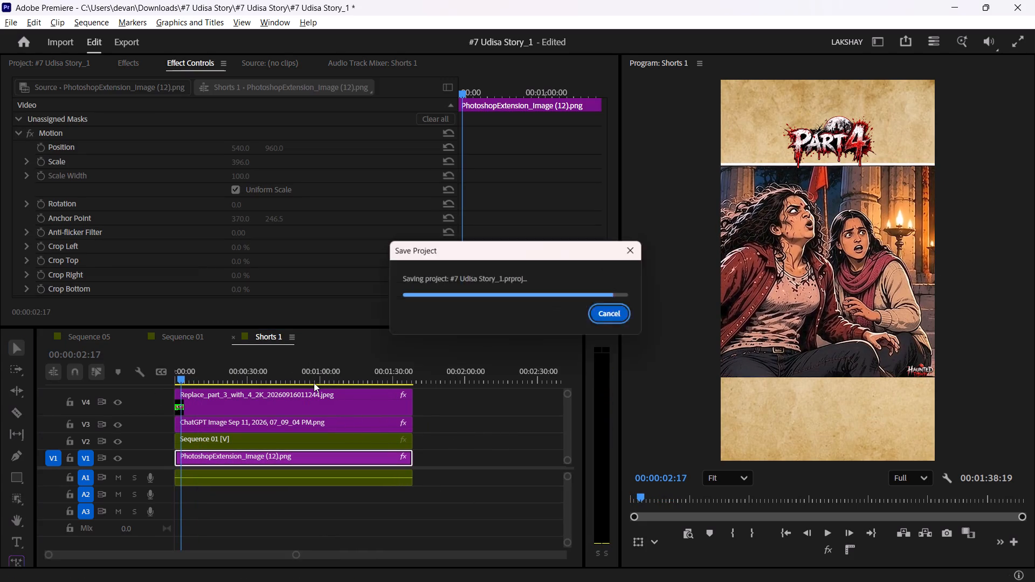
Export the Part 4 sequence as a media file named Shorts 4.
{"action": "left_click", "coordinate": [146, 44]}
{"action": "left_click", "coordinate": [108, 39]}
{"action": "left_click", "coordinate": [122, 36]}
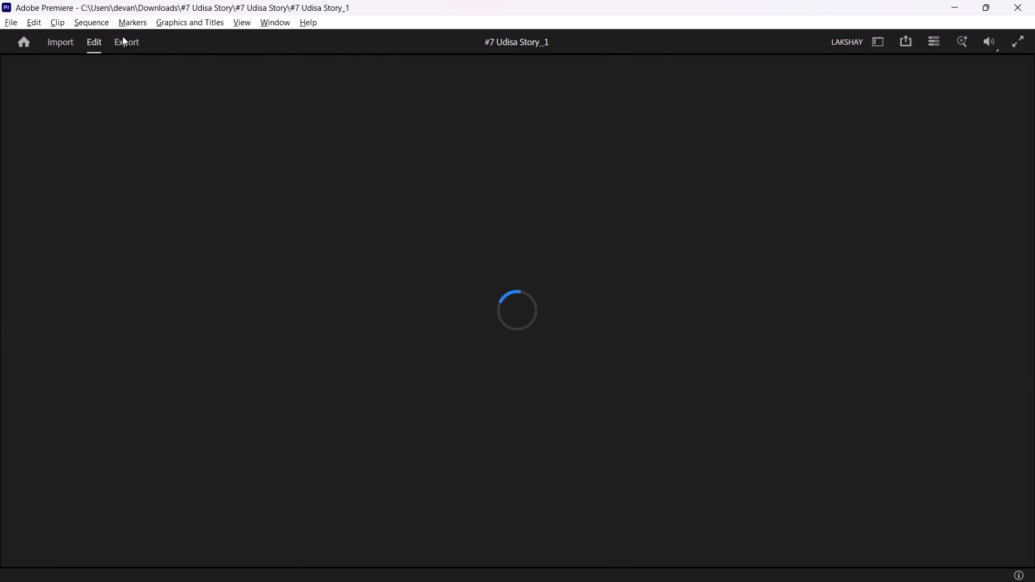
{"action": "left_click_drag", "start_coordinate": [384, 102], "coordinate": [264, 101]}
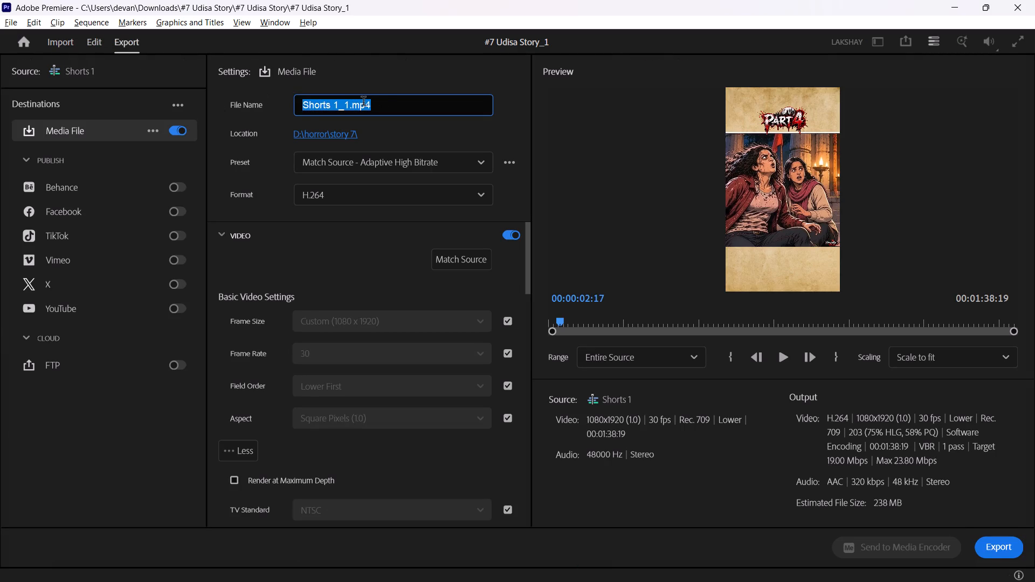
{"action": "left_click", "coordinate": [387, 100]}
{"action": "left_click_drag", "start_coordinate": [388, 105], "coordinate": [335, 107]}
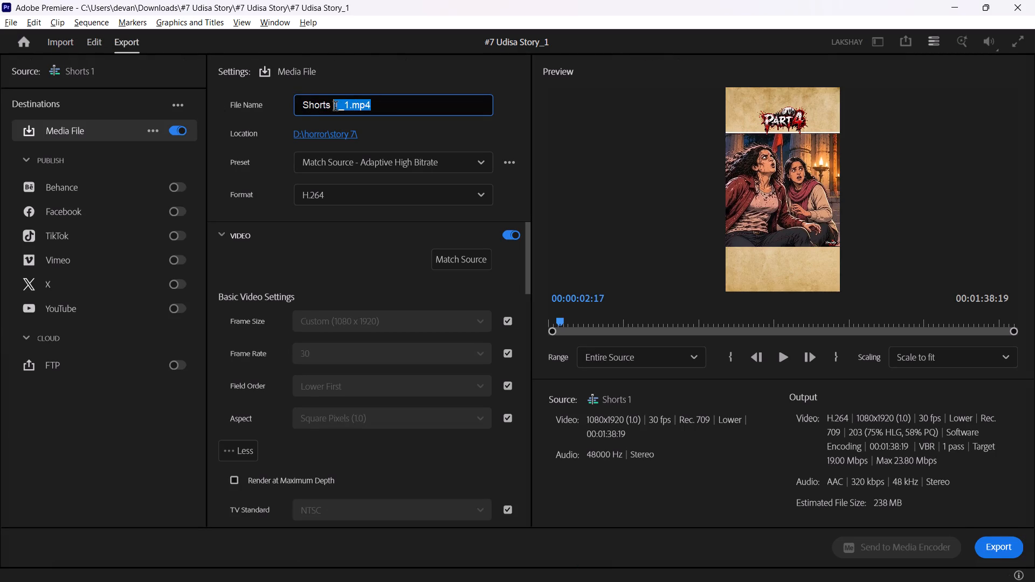
{"action": "key", "text": "5"}
{"action": "key", "text": "BackSpace"}
{"action": "key", "text": "4"}
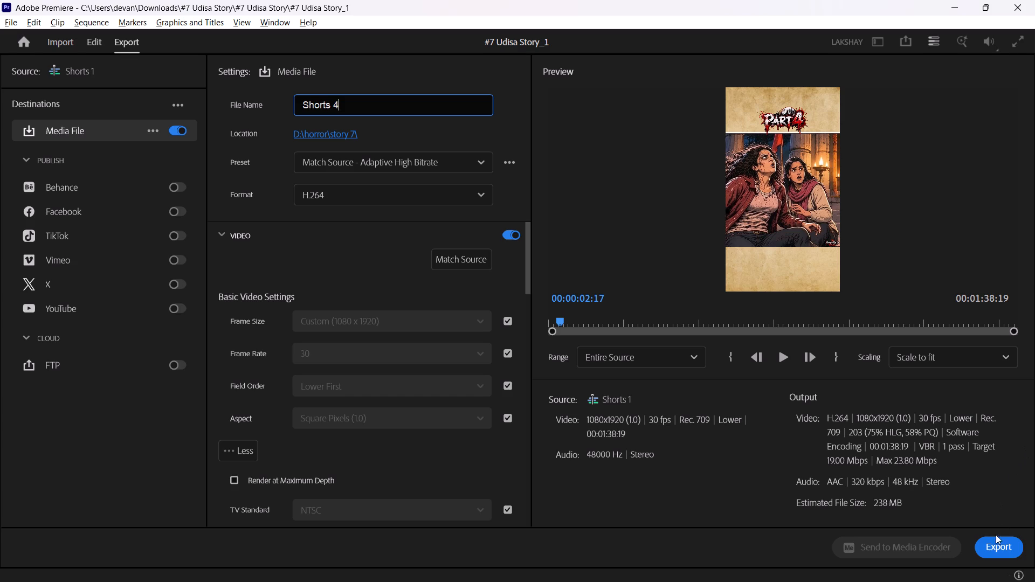
{"action": "left_click", "coordinate": [992, 545]}
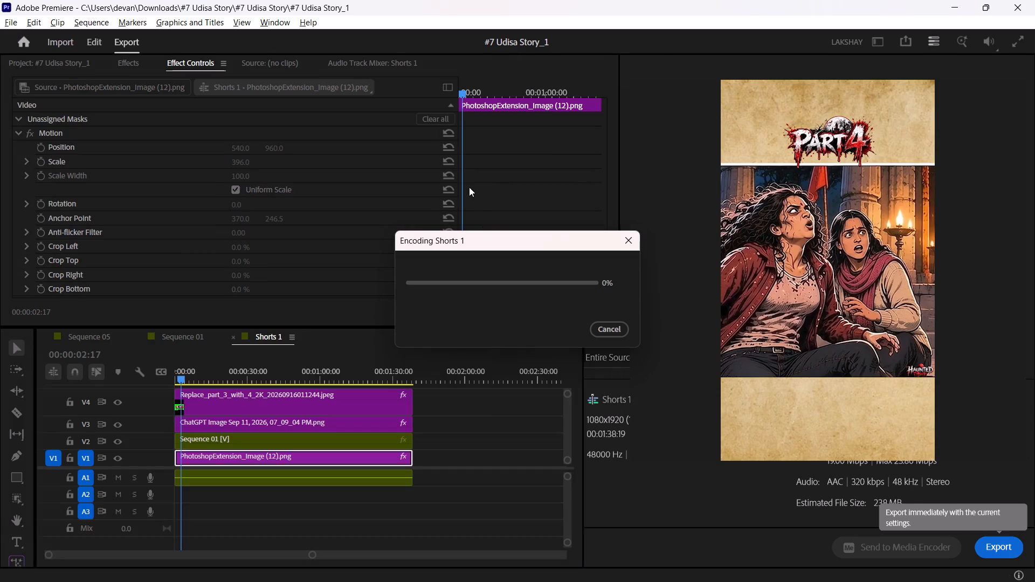
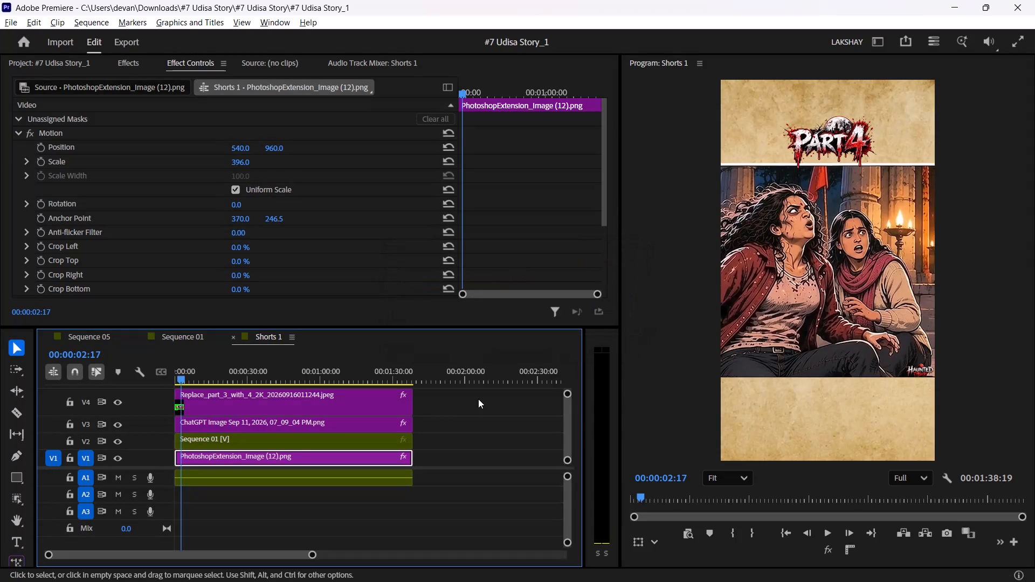
Clear the clip selection in the Shorts 1 sequence and save the project.
{"action": "left_click", "coordinate": [477, 453]}
{"action": "key", "text": "ctrl+s"}
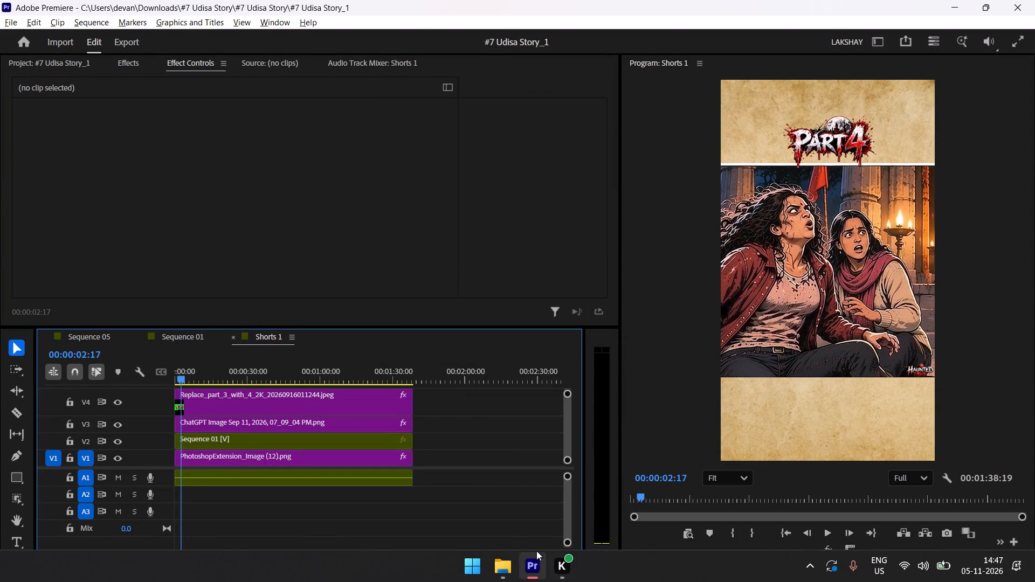